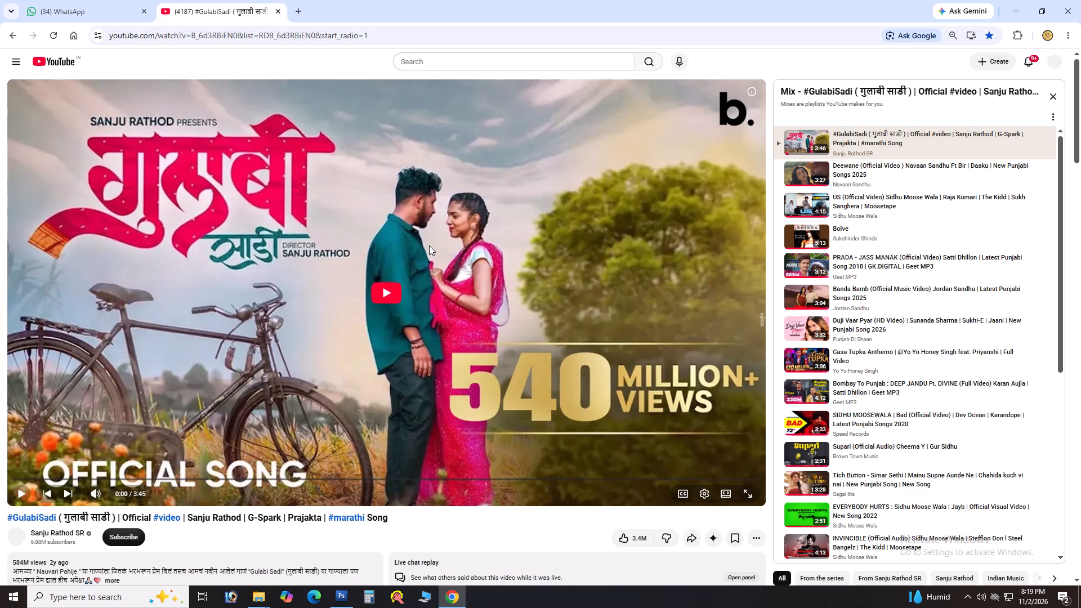
Search YouTube for "zara tasveer se tu full song", play the 90's Gaane video, and clear the search text.
left_click(445, 64)
type("zara ta")
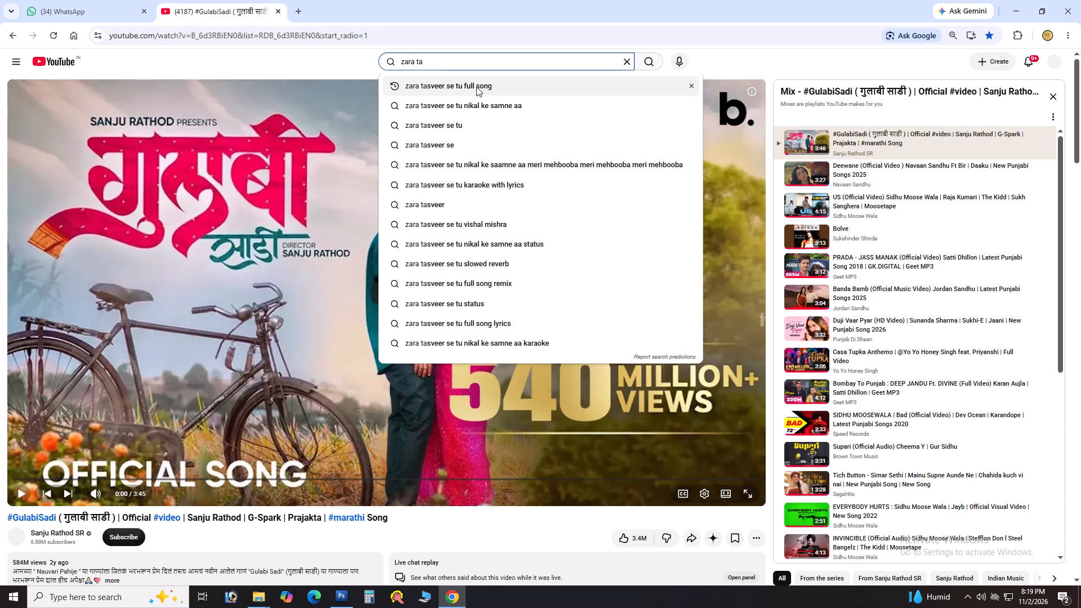
left_click(476, 87)
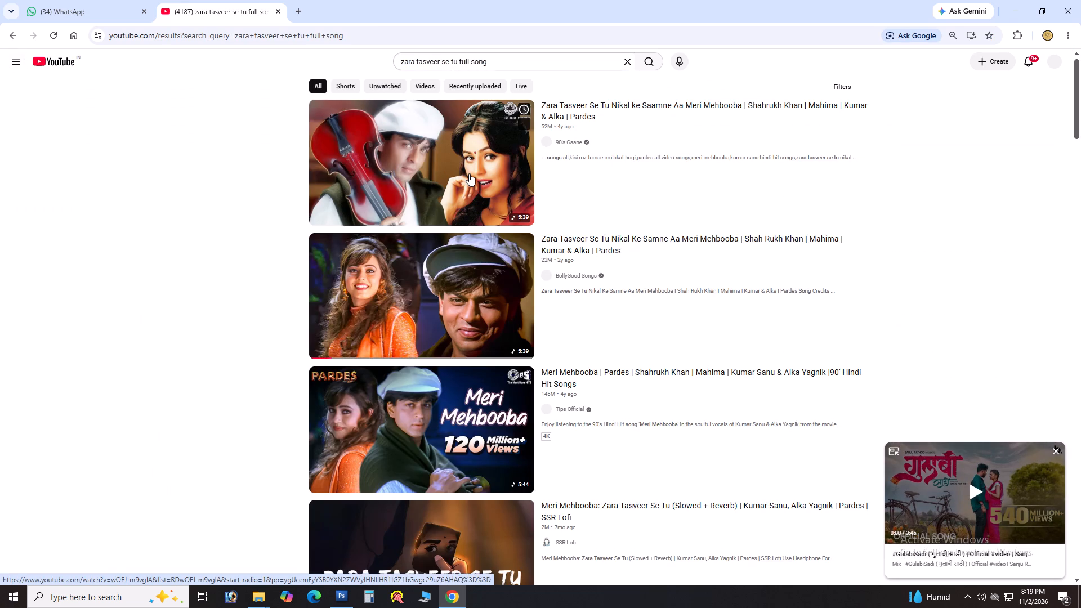
left_click(469, 173)
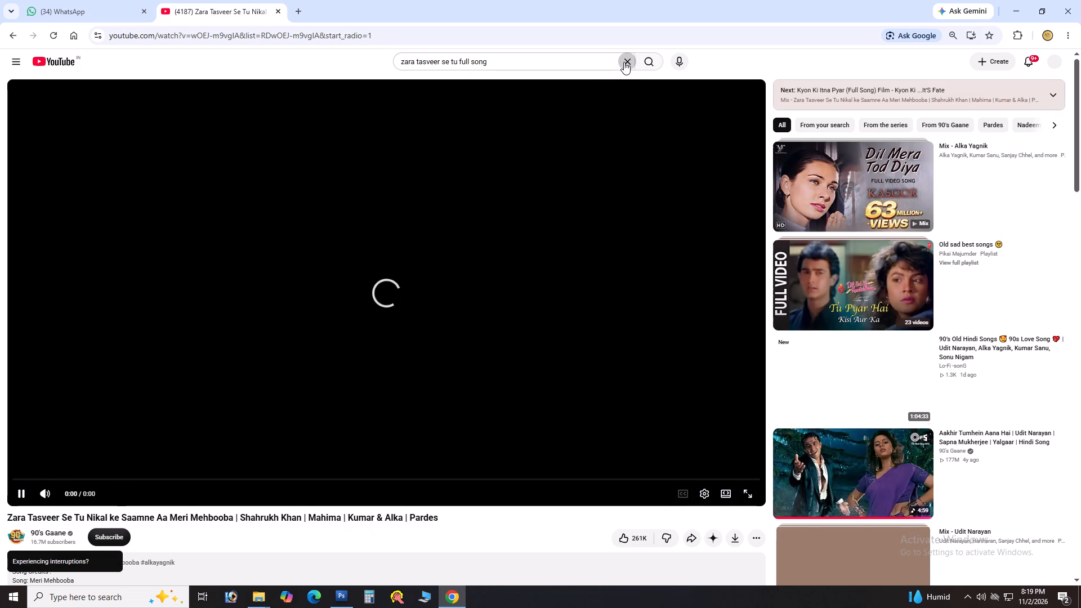
left_click(624, 62)
left_click(753, 65)
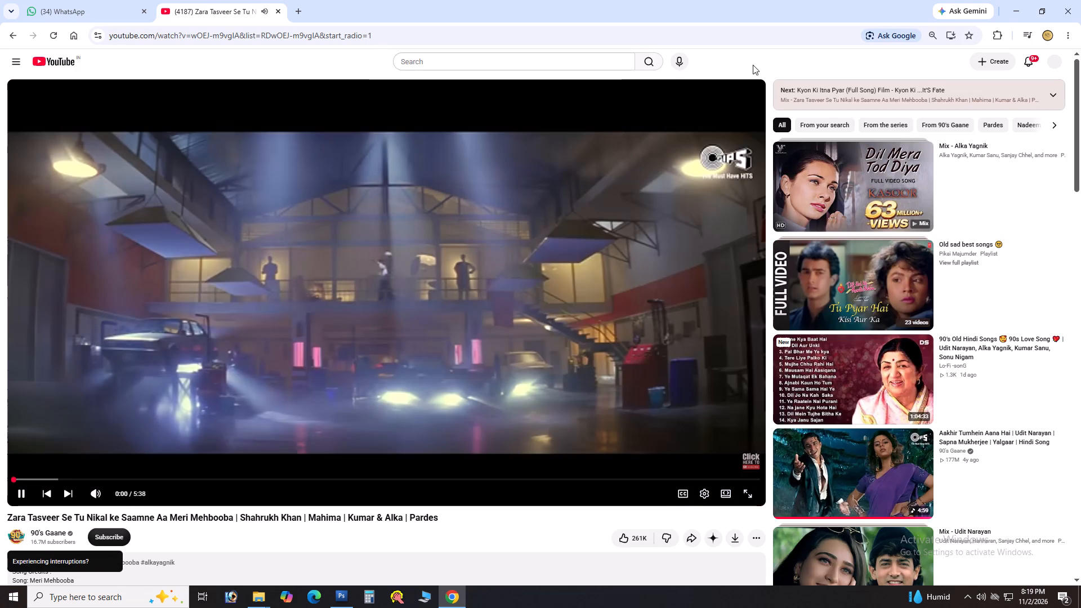
Switch to the Psd Infinty folder in File Explorer and refresh its contents.
key("alt+Tab")
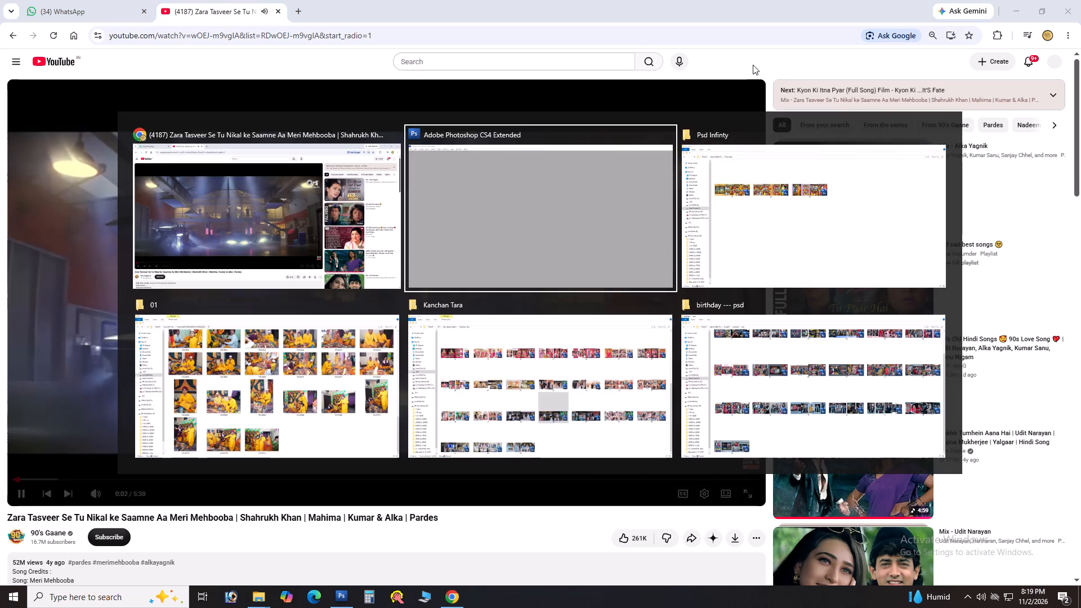
key("alt+Tab")
key("alt+Tab")
scroll(735, 248, "down", 4)
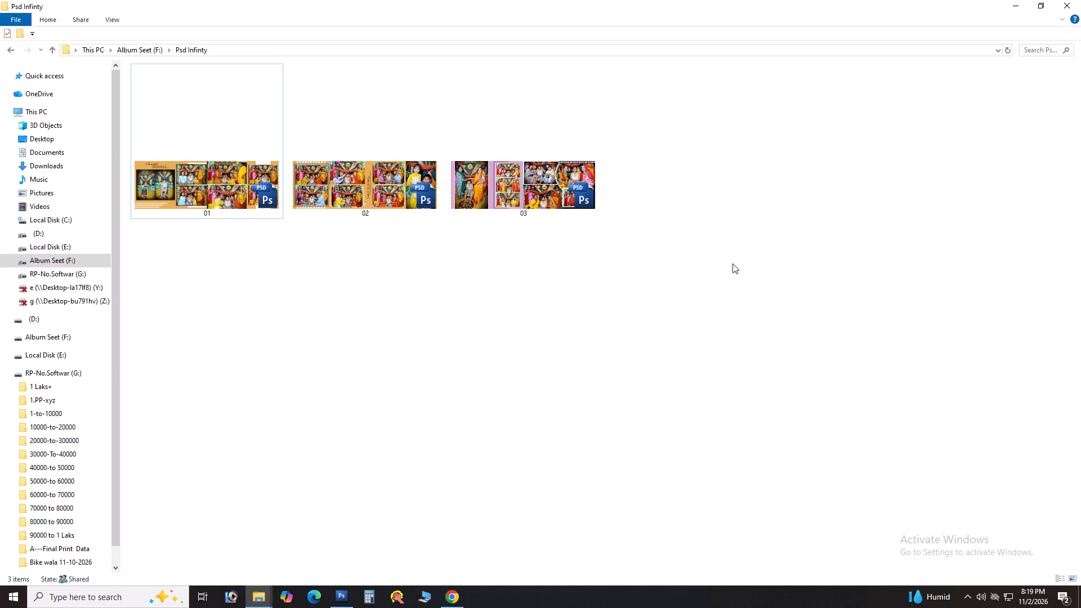
scroll(732, 263, "down", 1)
left_click(730, 270)
right_click(652, 248)
left_click(651, 248)
left_click(691, 294)
left_click(615, 273)
right_click(615, 273)
triple_click(651, 312)
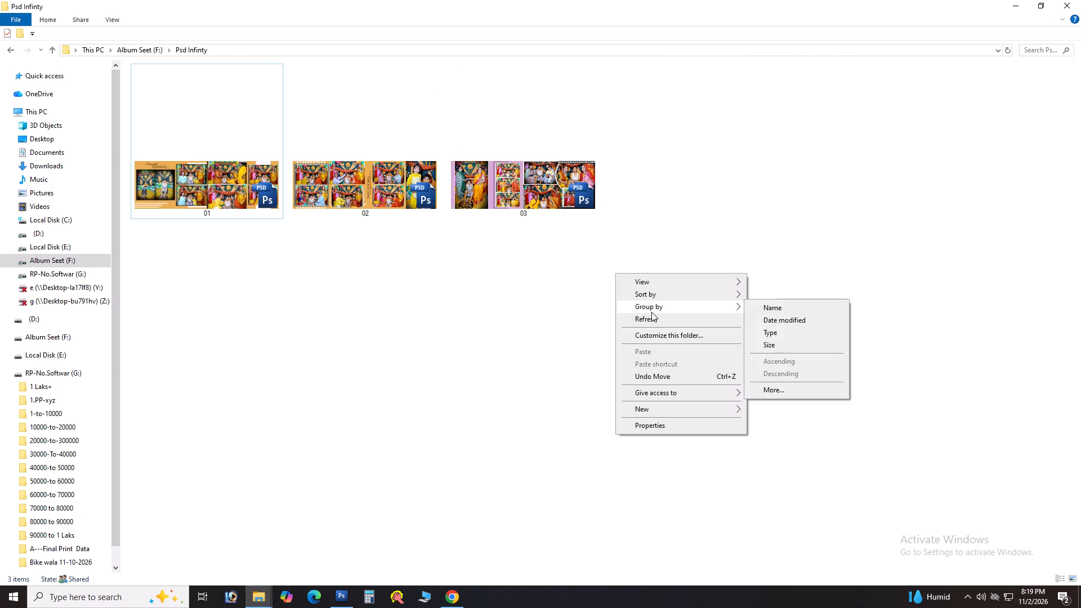
left_click(618, 308)
right_click(615, 308)
left_click(678, 350)
Open the PSD files 02 and 03 from the Psd Infinty folder together in Photoshop.
left_click(560, 173)
left_click_drag(524, 182, 497, 193)
left_click_drag(434, 313, 563, 186)
left_click_drag(513, 196, 535, 220)
key("alt+Tab")
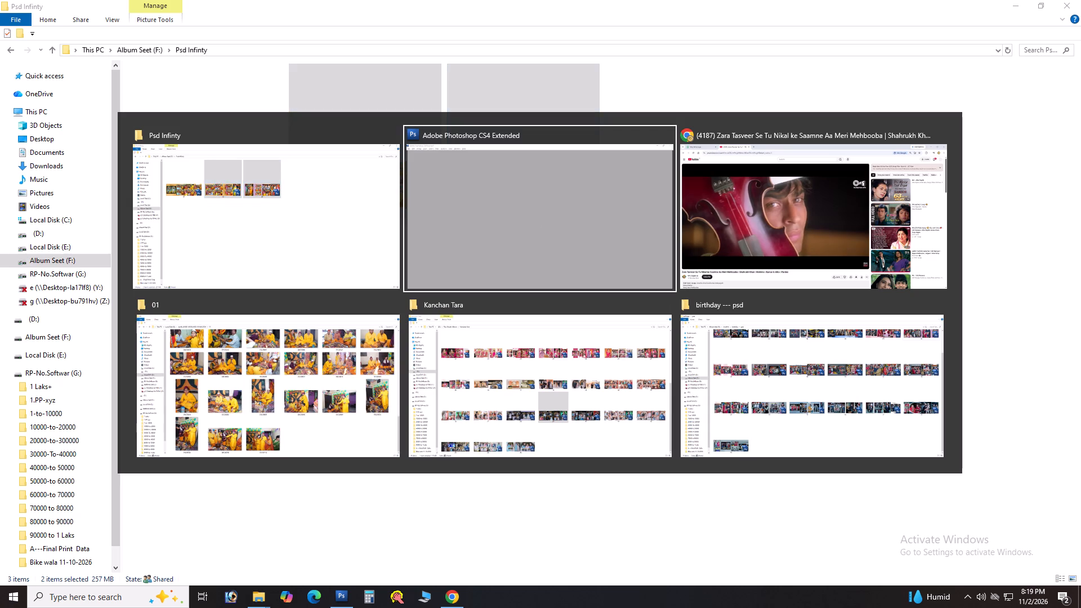
left_click_drag(535, 220, 535, 223)
key("ctrl+0")
key("0")
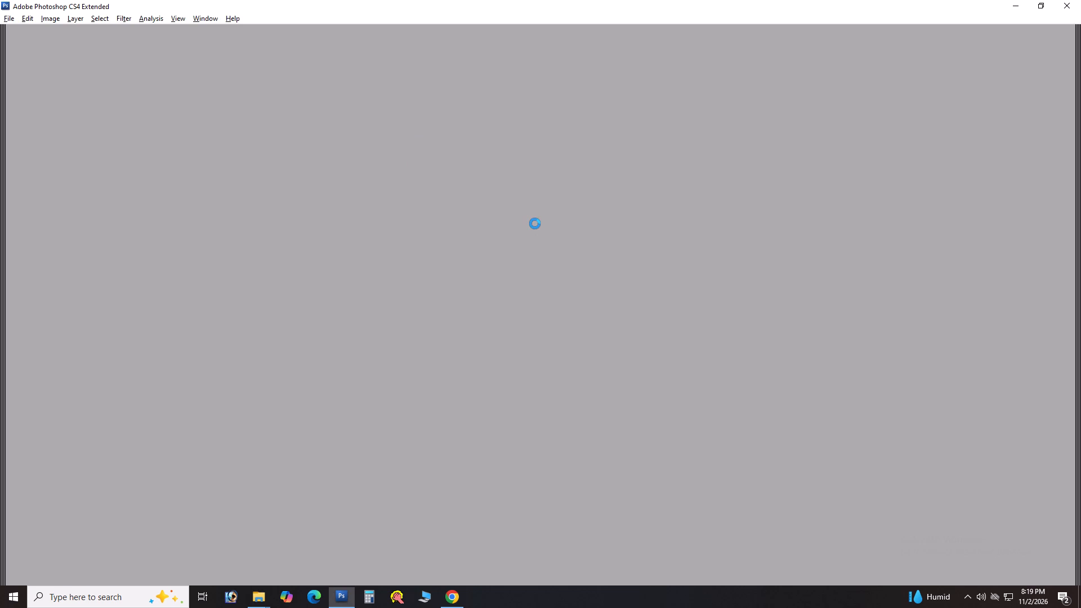
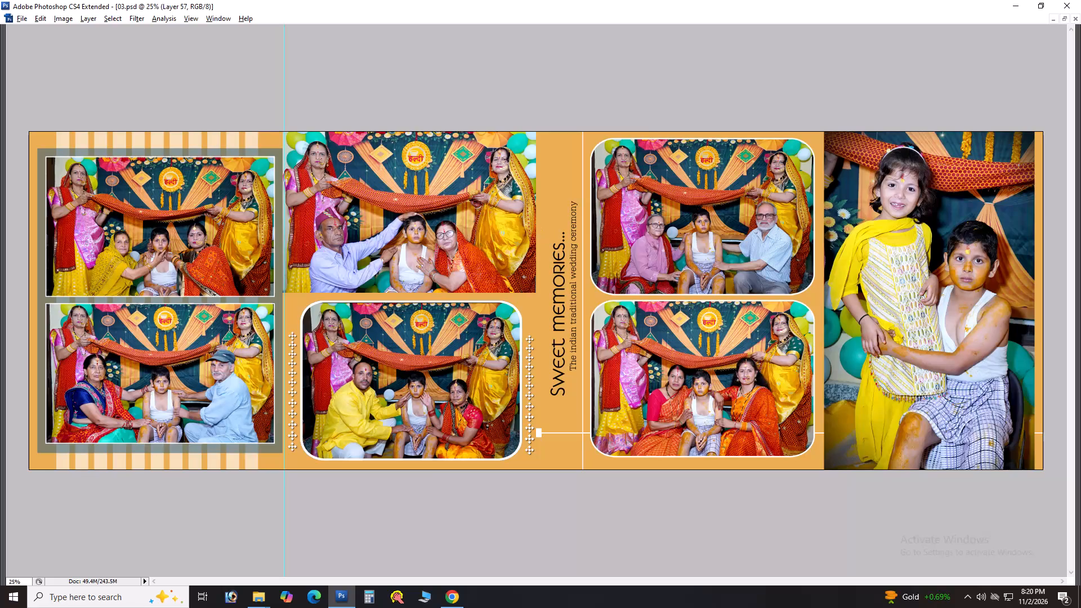
Arrange documents 02 and 03 as floating windows one above the other, zoomed out so both spreads show.
type("fff")
left_click_drag(491, 29, 489, 151)
left_click_drag(454, 158, 515, 360)
key("minus")
key("ctrl+minus")
key("ctrl+minus")
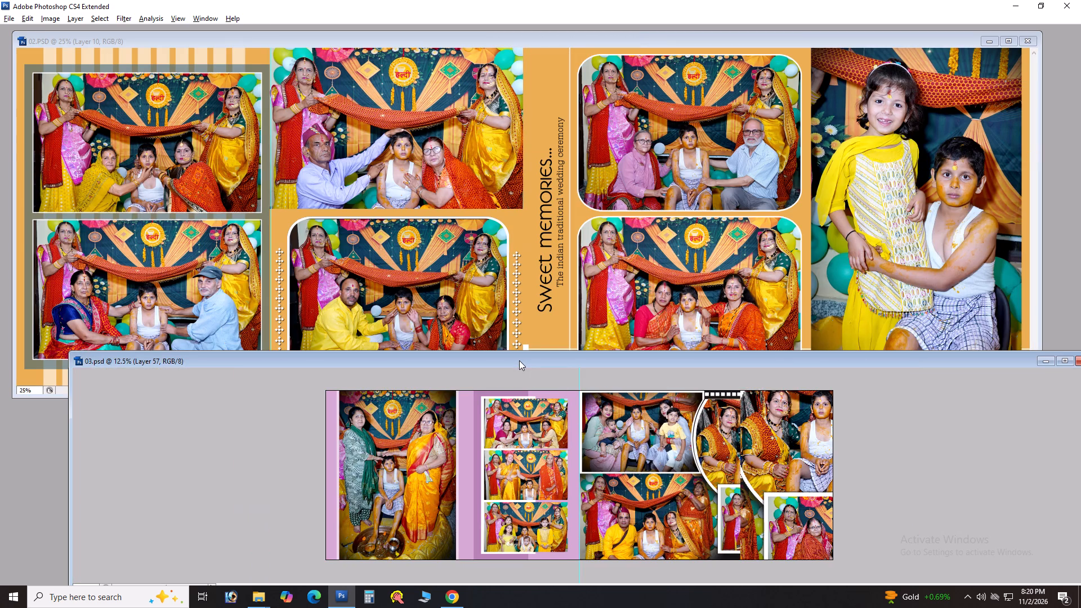
left_click(566, 325)
key("ctrl+minus")
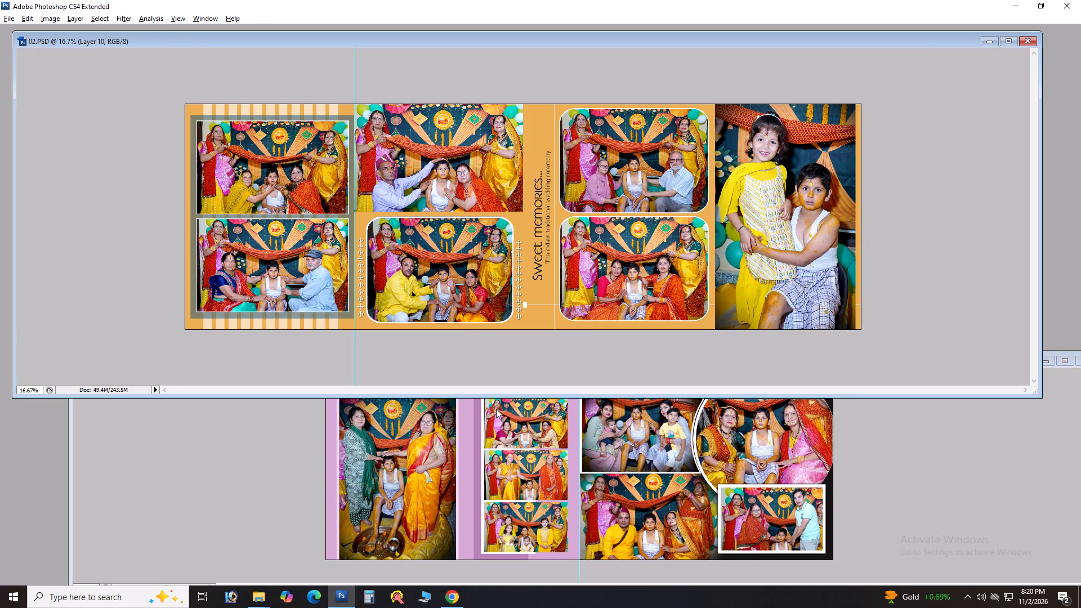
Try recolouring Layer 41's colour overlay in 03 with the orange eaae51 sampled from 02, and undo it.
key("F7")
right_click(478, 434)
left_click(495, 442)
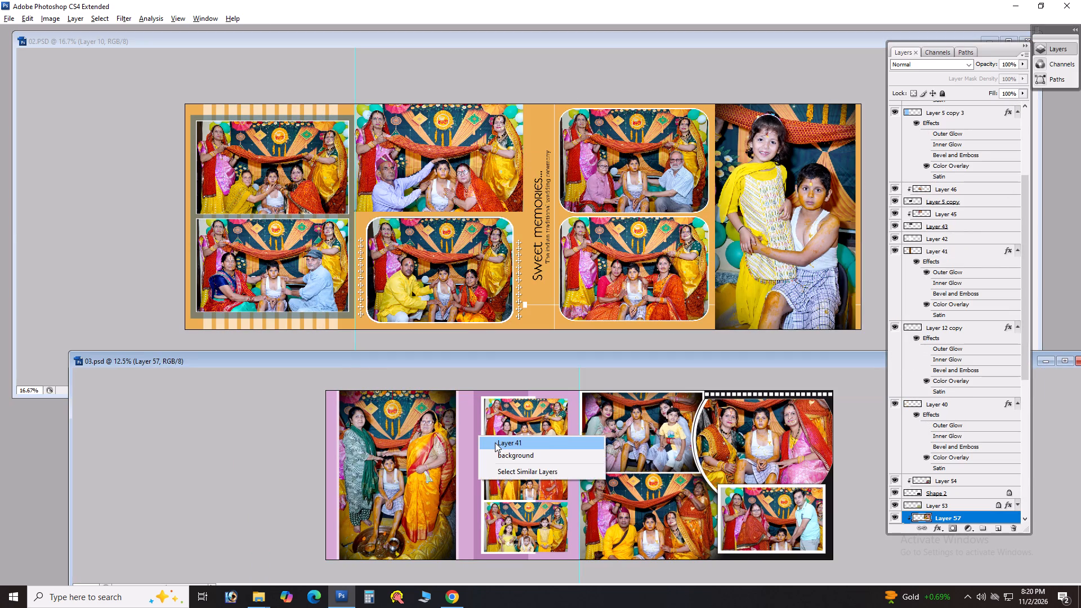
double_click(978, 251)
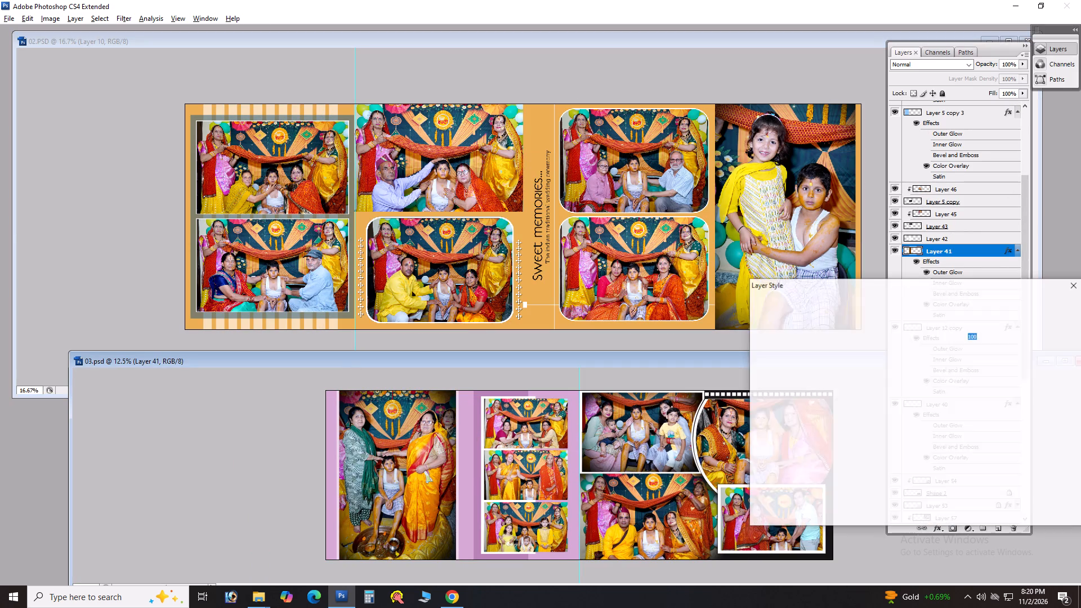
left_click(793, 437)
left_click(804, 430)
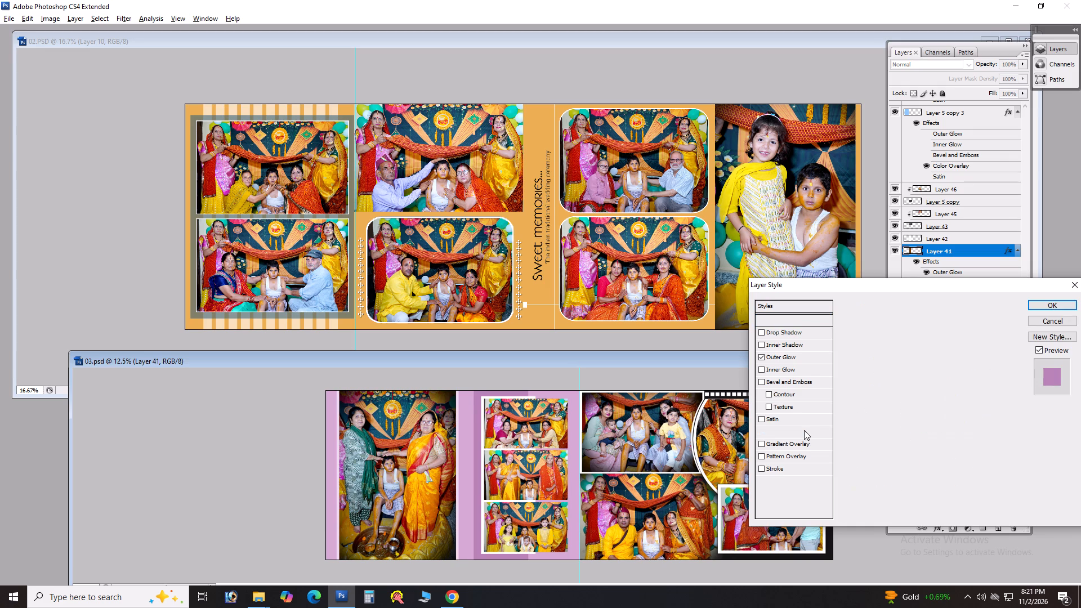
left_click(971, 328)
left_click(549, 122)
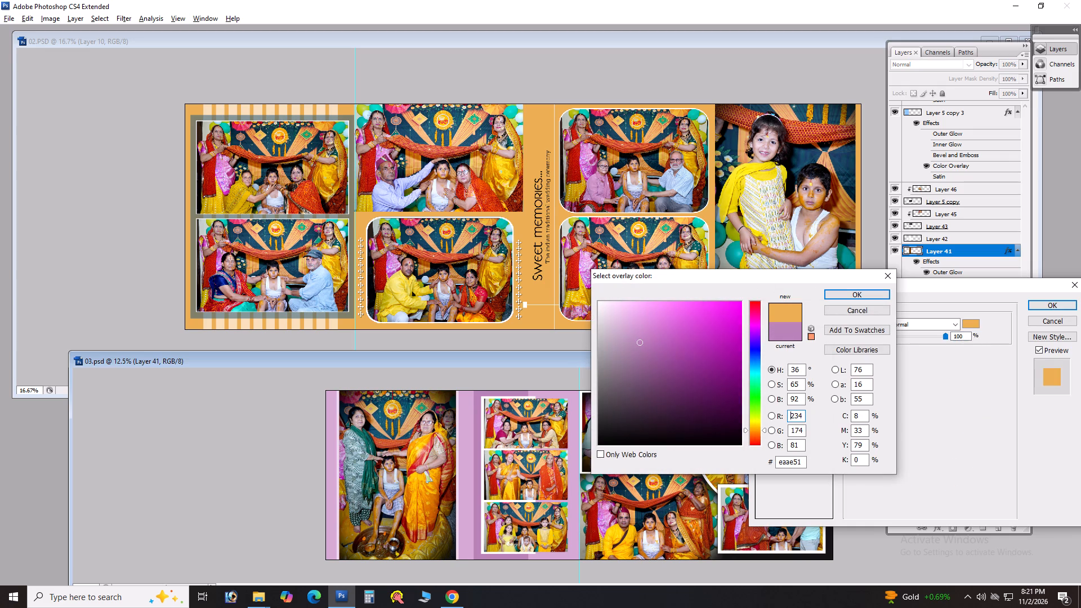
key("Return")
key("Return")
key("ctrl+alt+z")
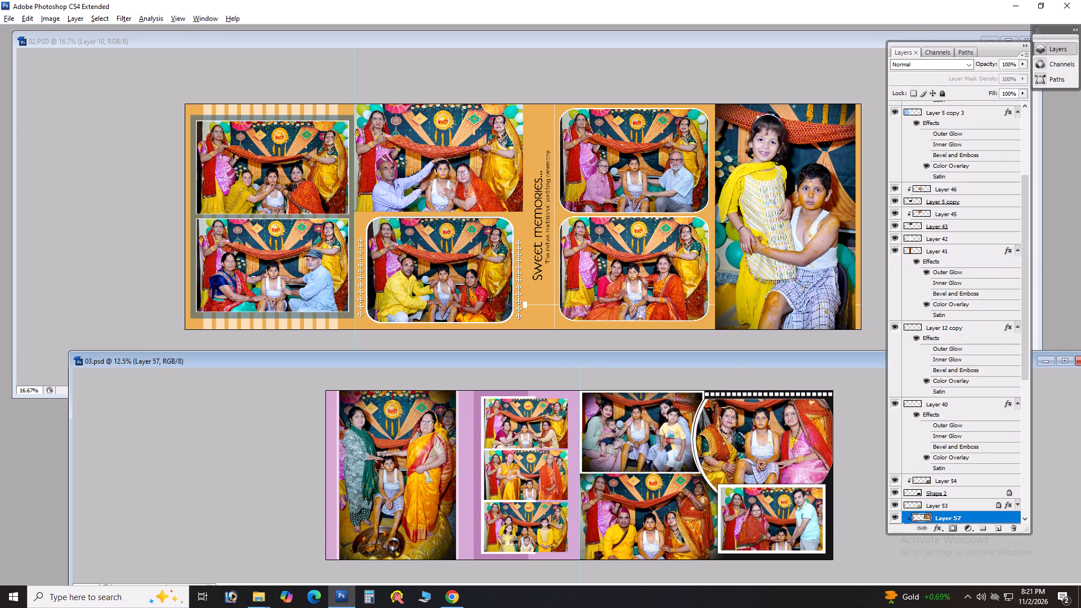
Set the colour overlay of the background layer in 03 to the orange sampled from document 02's background.
right_click(572, 401)
left_click(588, 409)
double_click(973, 484)
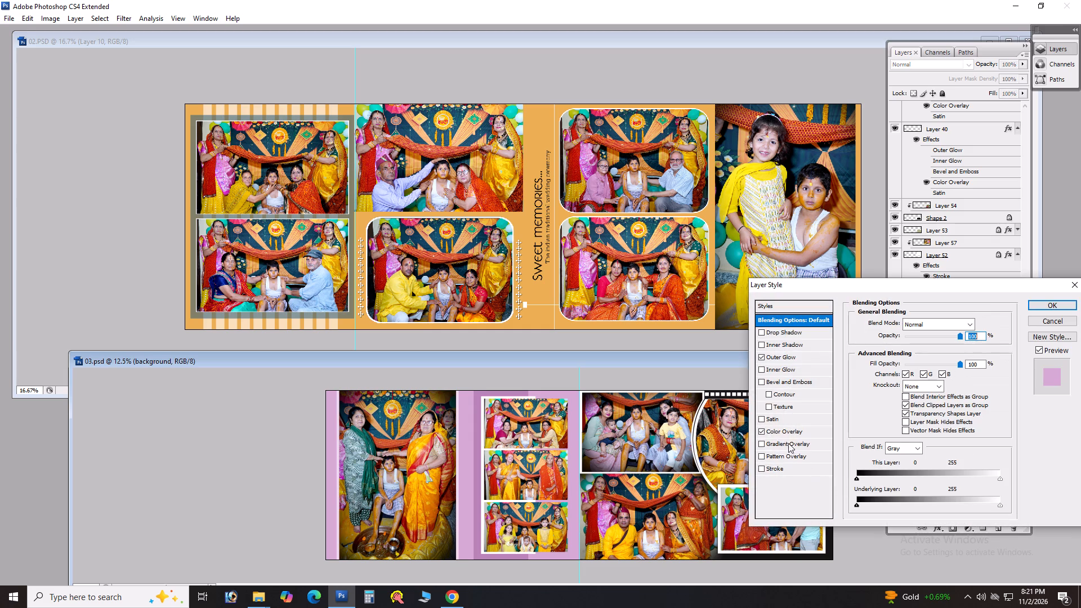
left_click(781, 425)
left_click(794, 434)
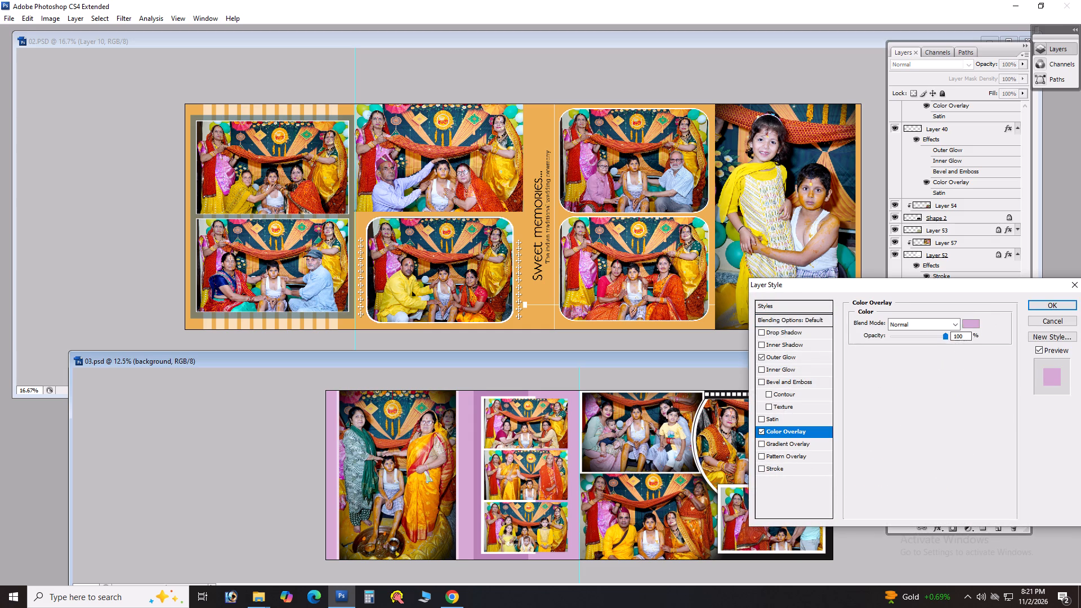
left_click(974, 320)
left_click(525, 138)
key("Return")
key("Return")
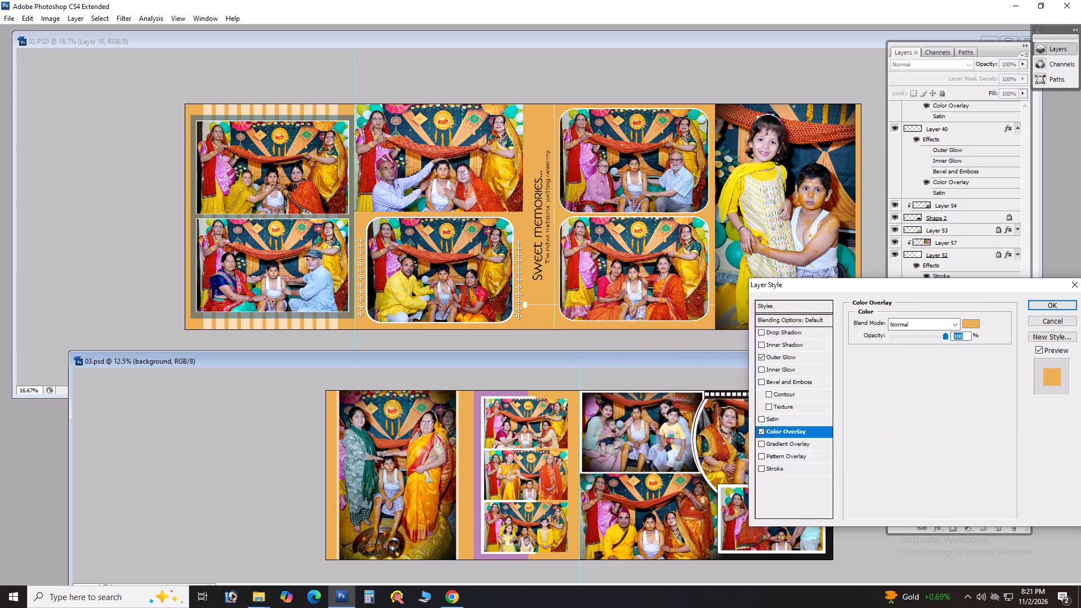
Add a colour overlay in the background's orange, eaae51, to Layer 42, the white frame around the three stacked photos in 03.
right_click(492, 392)
left_click(495, 395)
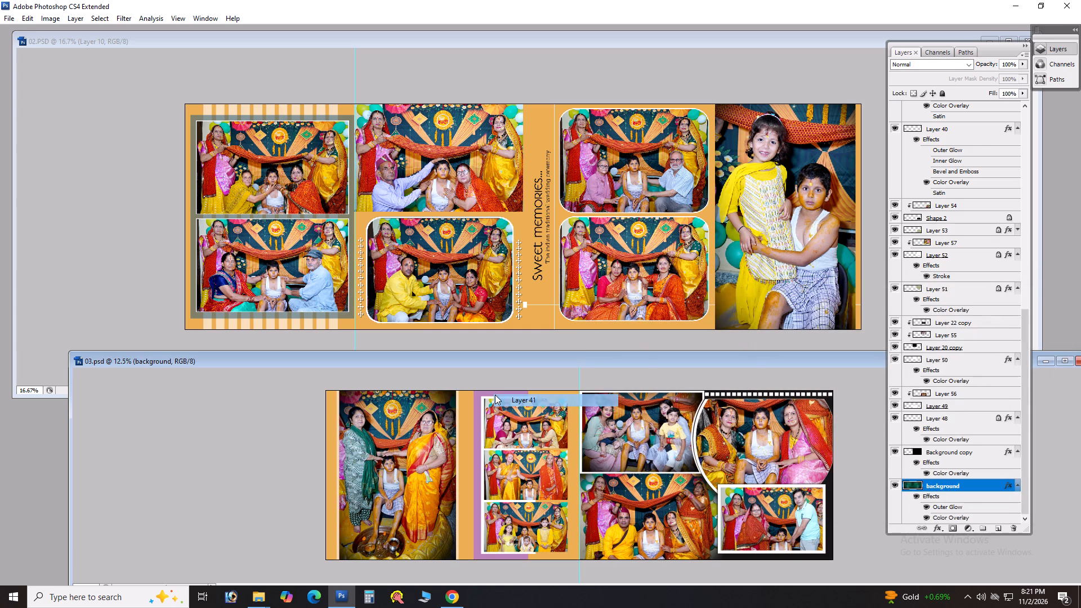
key("space")
left_click_drag(465, 382, 522, 399, "ctrl")
right_click(564, 480)
left_click(588, 488)
key("ctrl+minus")
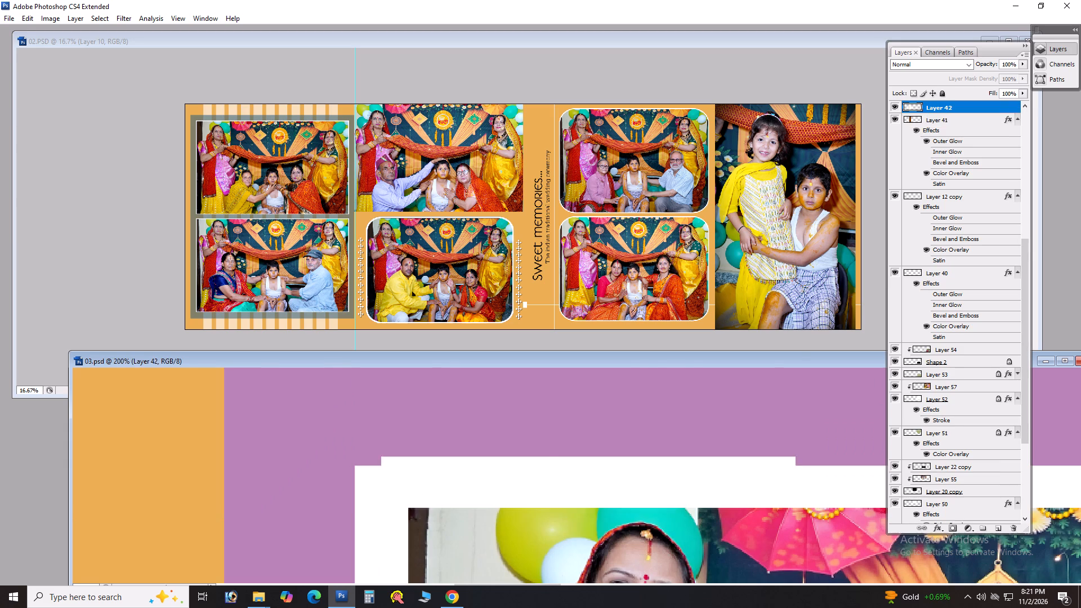
key("ctrl+minus")
key("ctrl+minus")
key("ctrl+minus")
key("ctrl+minus")
key("ctrl+minus")
key("ctrl+minus")
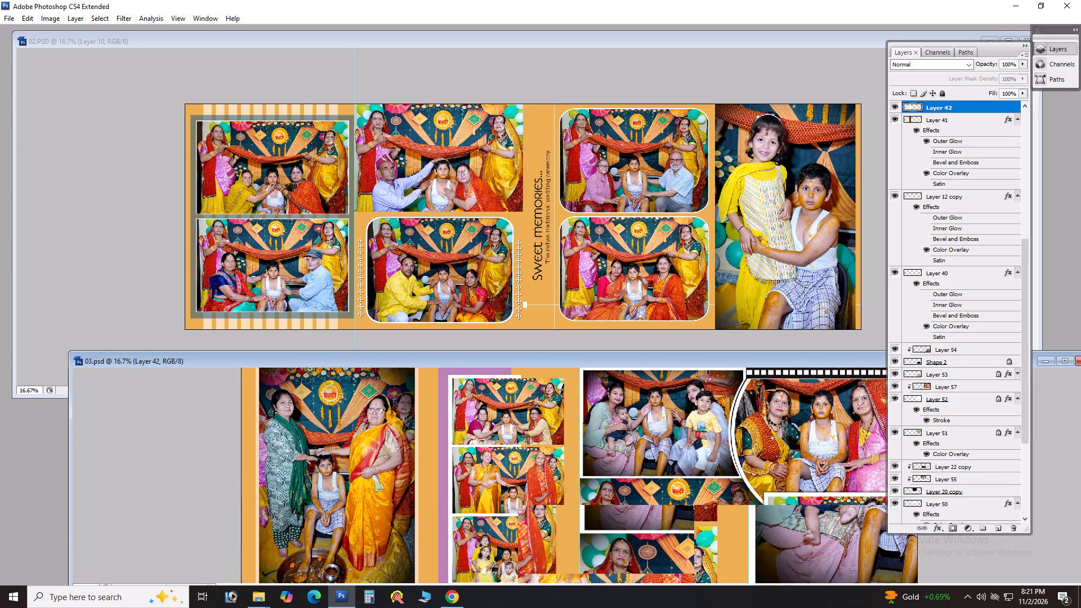
key("alt+l")
key("alt+y")
key("alt+v")
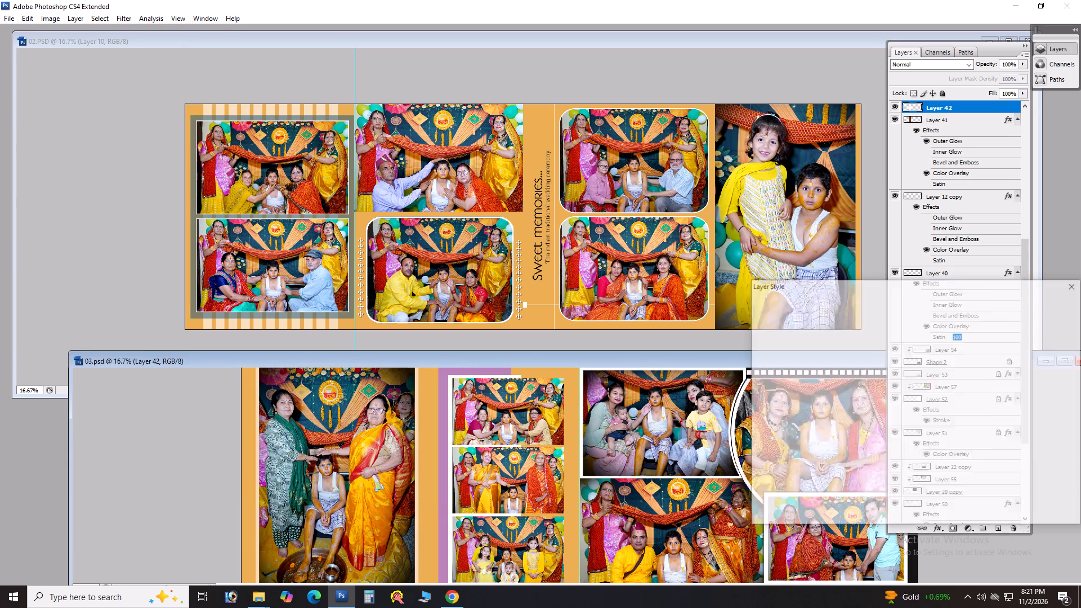
left_click(969, 330)
left_click(972, 325)
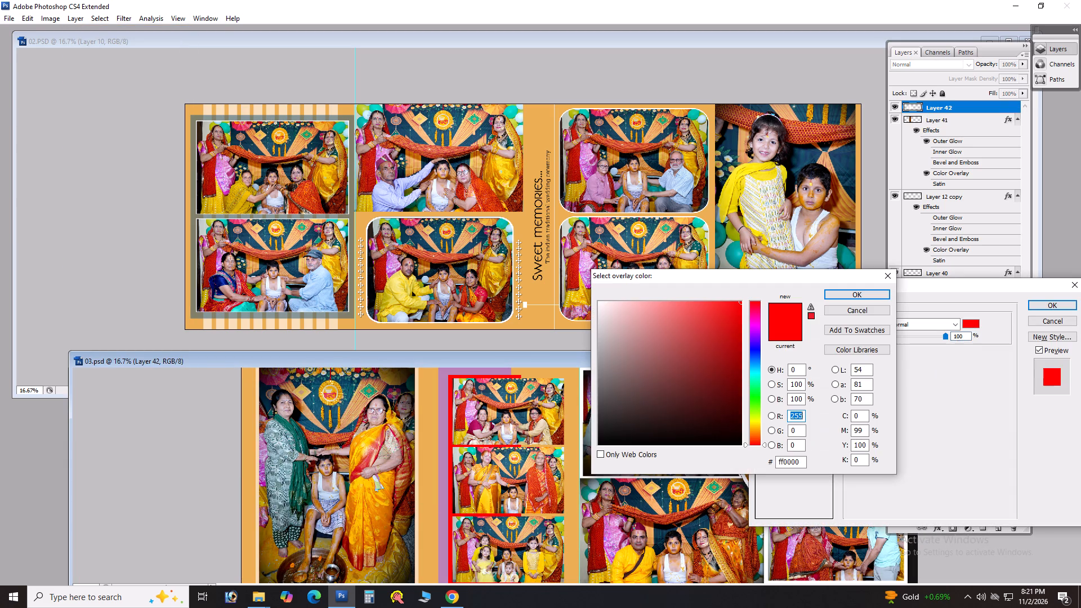
left_click(570, 405)
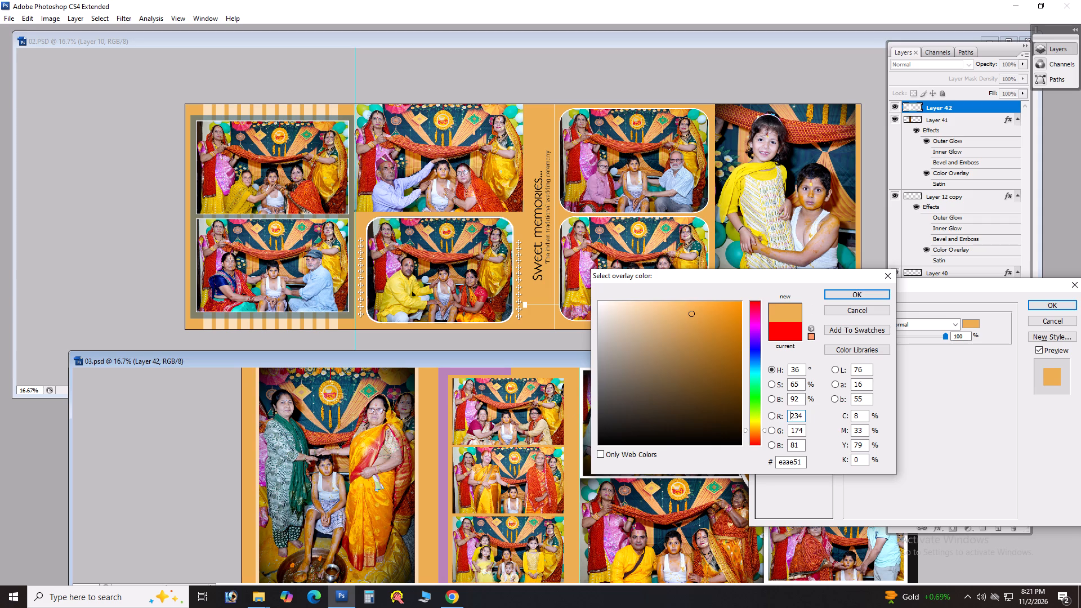
key("Return")
key("Return")
Set the colour overlay of Layer 41, the purple panel behind the three stacked photos, to white.
right_click(444, 374)
left_click(457, 381)
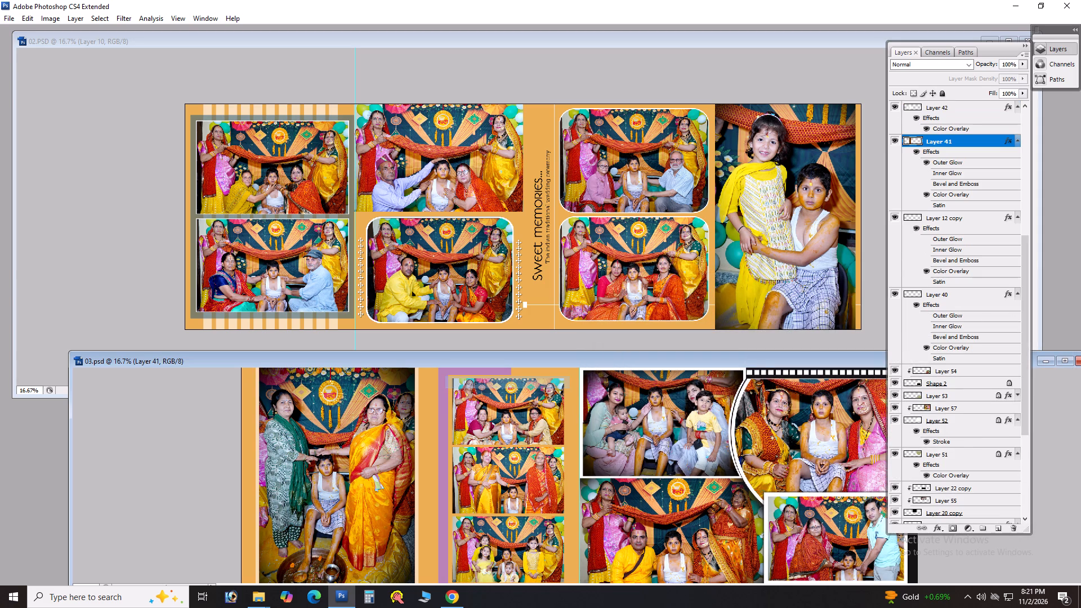
key("alt+l")
key("alt+y")
key("alt+v")
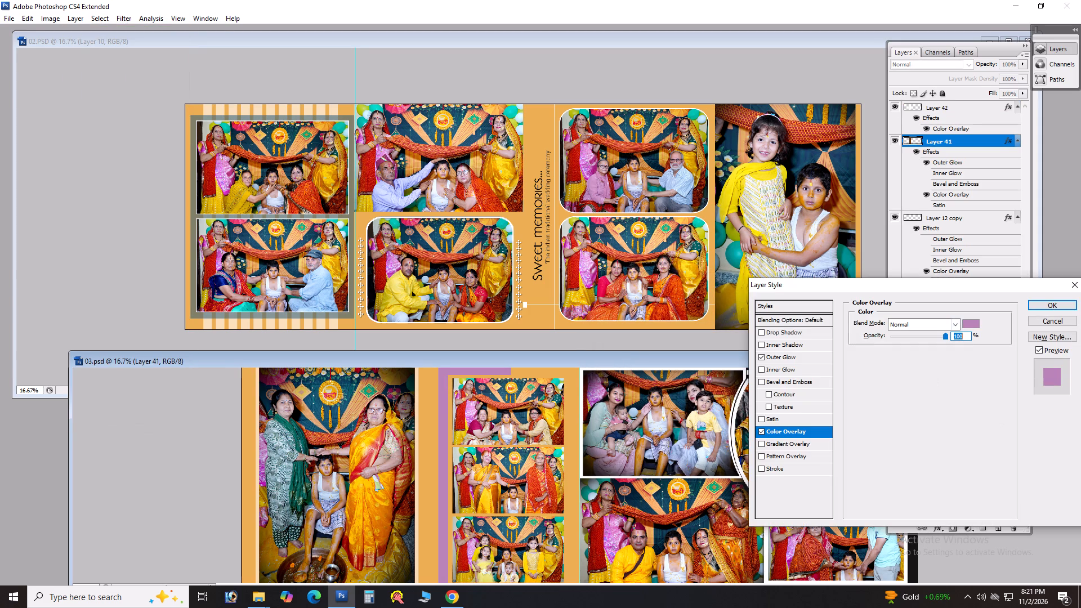
left_click(972, 321)
left_click_drag(683, 369, 510, 273)
key("Return")
key("Return")
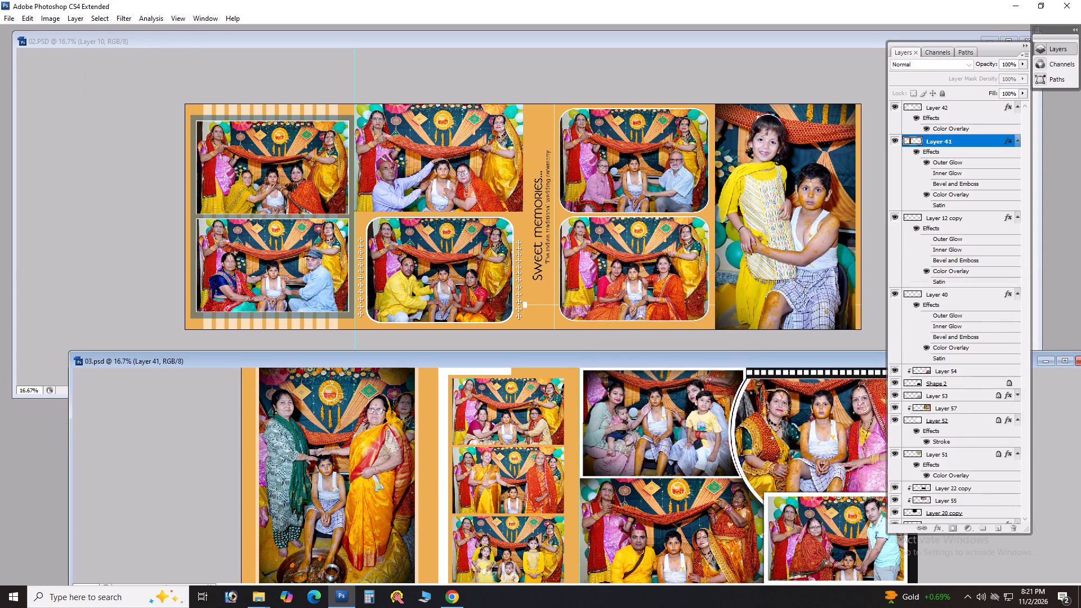
Show 03 full screen and set the colour overlay of the dark panel behind the right page's photos to pure black.
left_click(560, 423)
key("ctrl+minus")
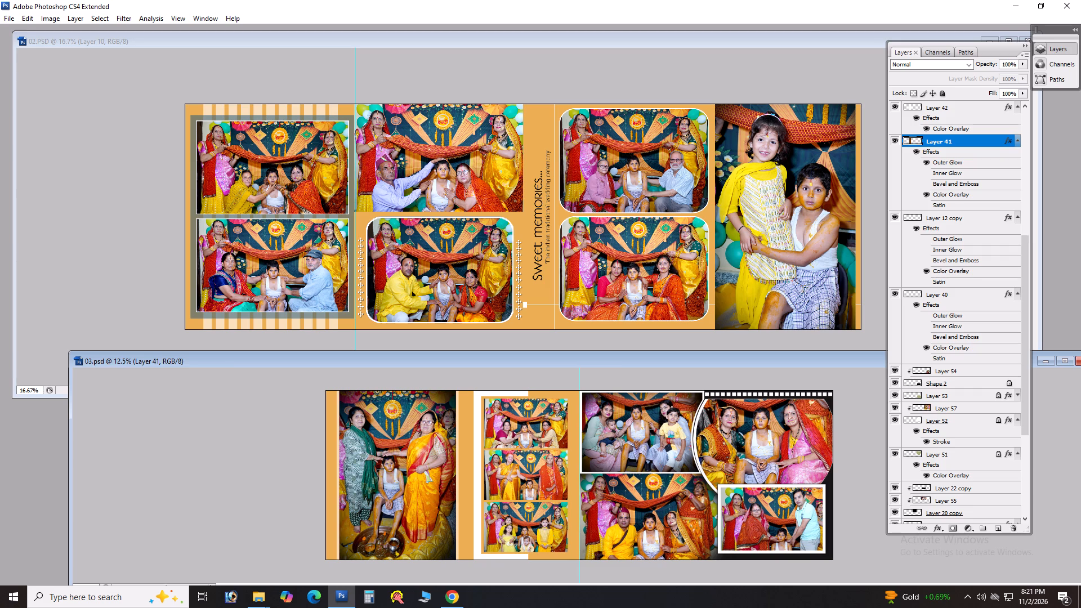
left_click(622, 421)
type("fff")
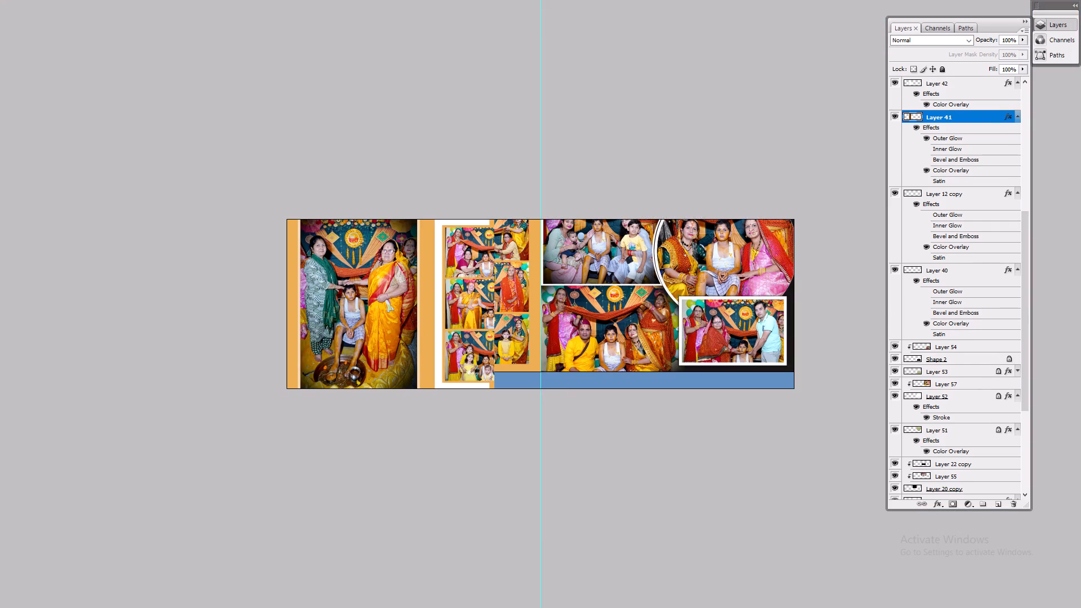
key("ctrl+0")
key("Tab")
key("Tab")
key("space")
key("space")
key("space")
key("space")
key("space")
key("space")
key("space")
left_click_drag(912, 366, 724, 345)
left_click_drag(781, 254, 957, 369, "ctrl")
right_click(716, 402)
left_click(724, 406)
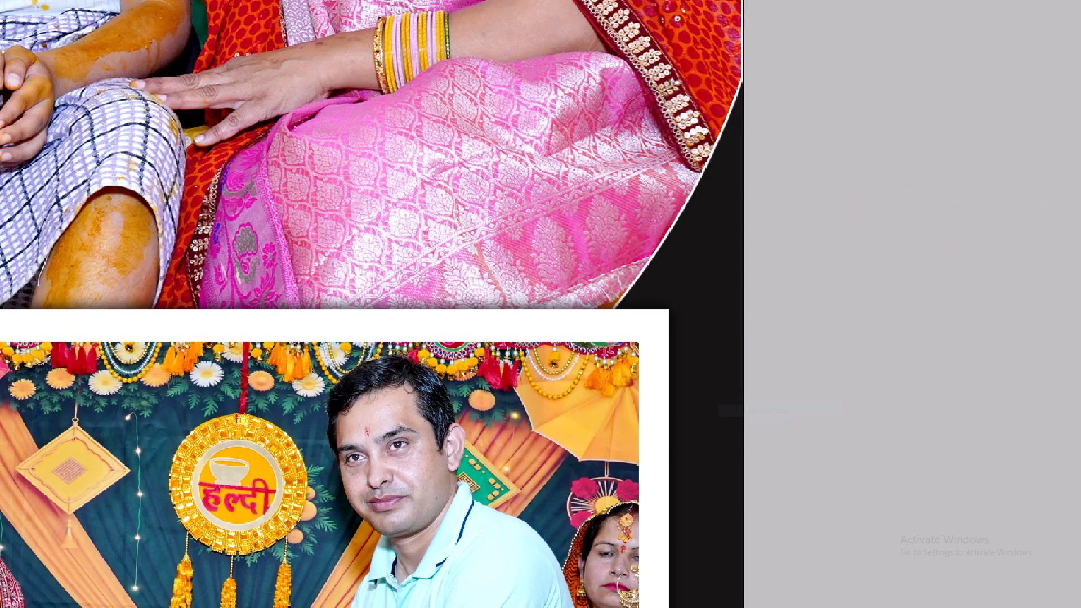
key("ctrl+0")
key("alt+l")
key("alt+y")
key("alt+v")
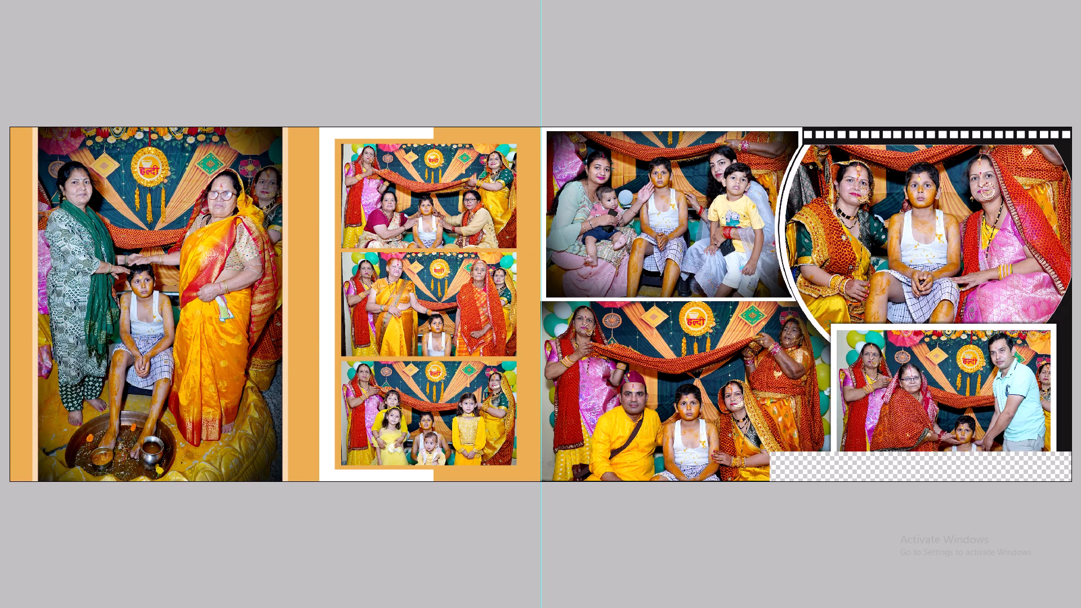
key("space")
key("space")
key("space")
key("space")
key("space")
key("space")
key("space")
key("space")
key("space")
left_click_drag(754, 352, 486, 351)
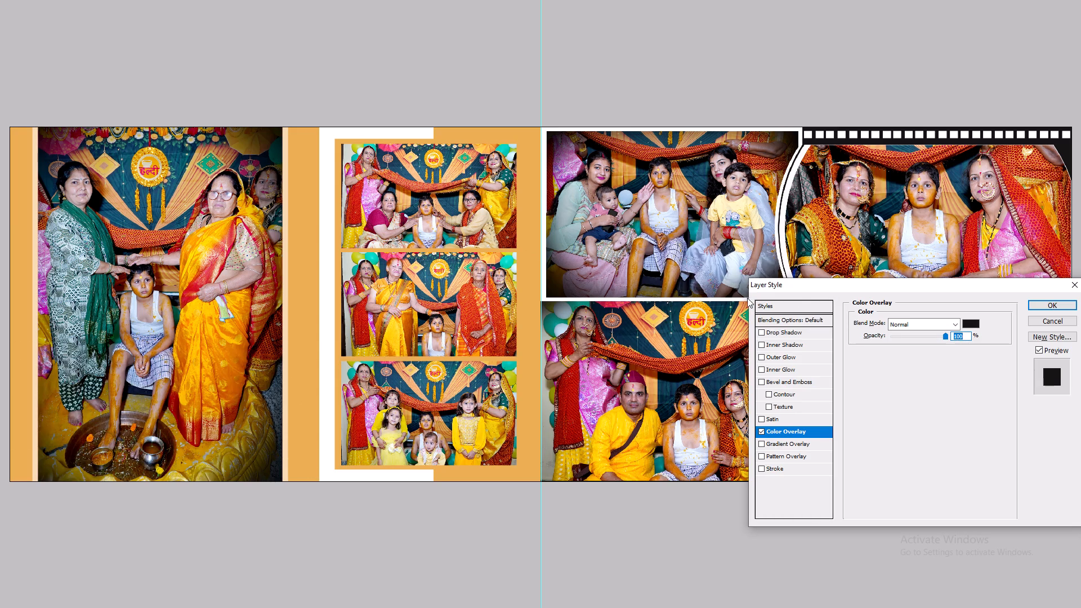
left_click_drag(919, 299, 626, 293)
left_click_drag(816, 281, 769, 289)
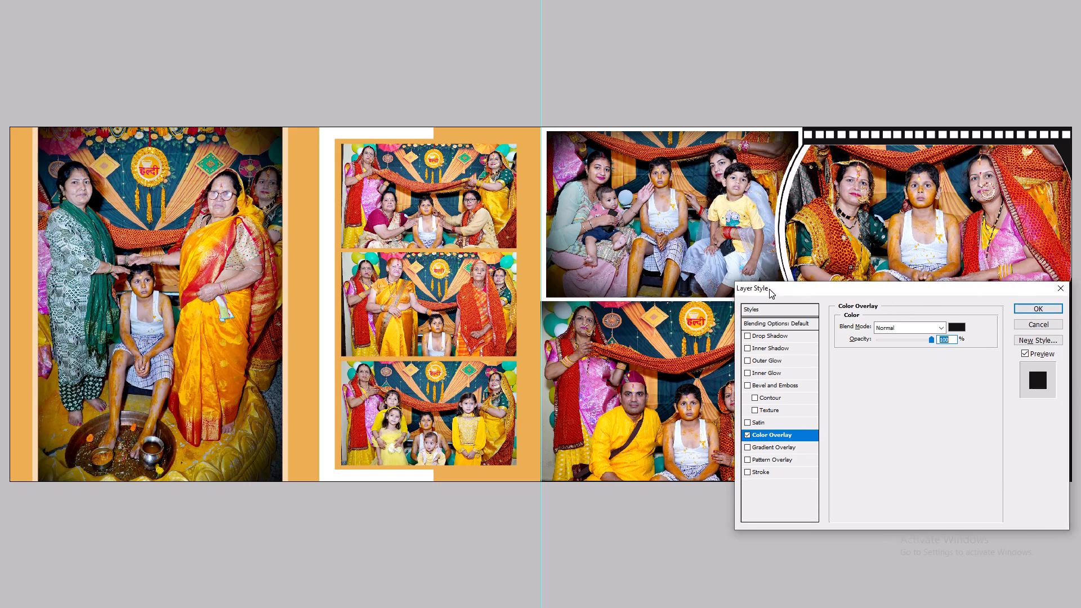
left_click_drag(769, 289, 359, 290)
left_click(507, 329)
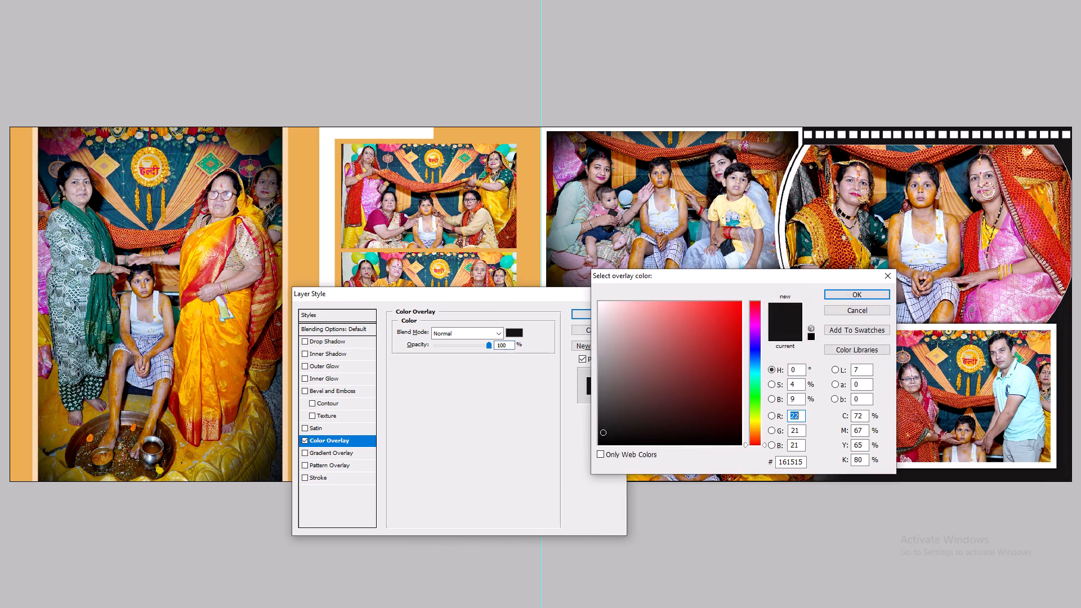
left_click_drag(654, 377, 788, 467)
key("Return")
key("Return")
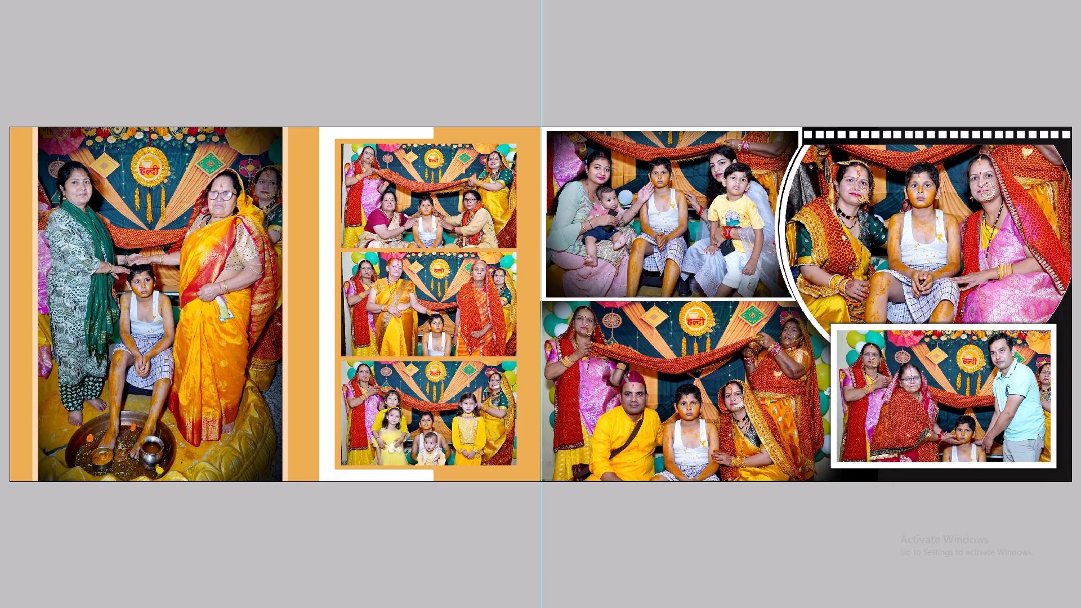
Examine the recoloured 03 spread across both pages.
key("space")
key("space")
key("space")
key("space")
key("space")
key("space")
key("space")
key("space")
key("space")
key("space")
key("space")
key("space")
key("space")
key("space")
key("space")
key("space")
key("space")
key("space")
key("space")
left_click_drag(843, 309, 656, 263)
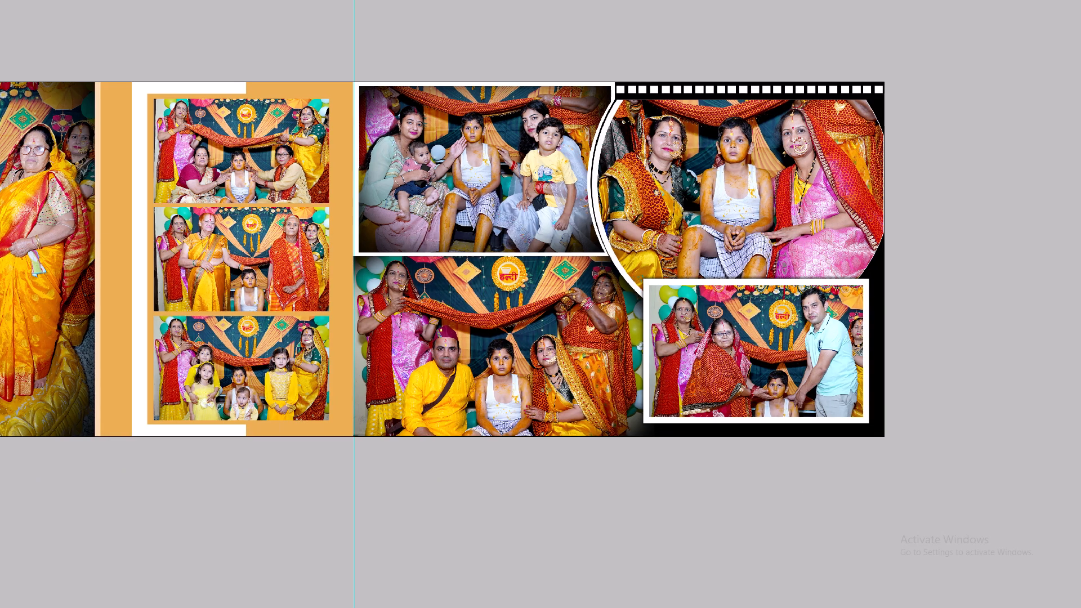
key("space")
key("space")
key("space")
key("space")
key("space")
key("space")
key("space")
key("space")
key("space")
key("space")
key("space")
key("space")
key("space")
key("space")
key("space")
key("space")
key("space")
key("space")
key("space")
key("space")
left_click_drag(660, 275, 717, 290)
left_click_drag(396, 281, 521, 298)
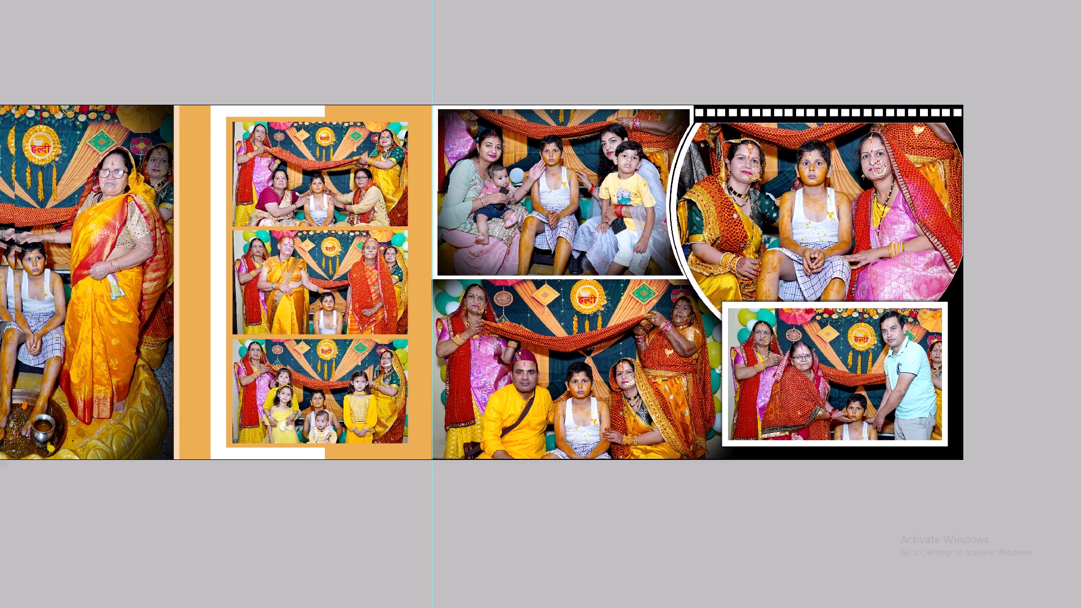
left_click_drag(521, 298, 583, 298)
Save document 03, and close both 03 and 02.
key("ctrl+s")
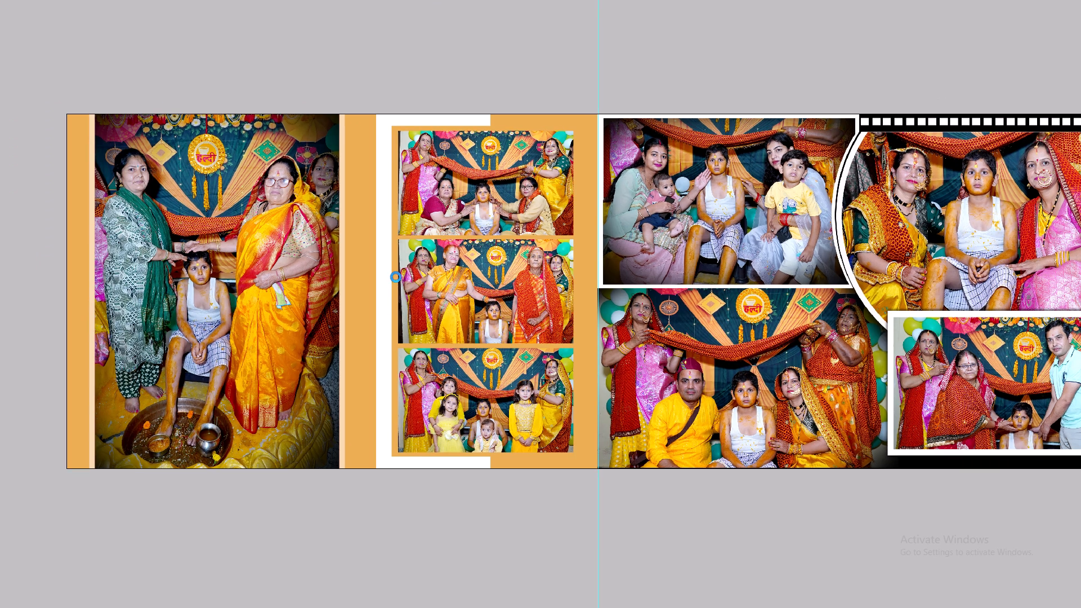
key("ctrl+w")
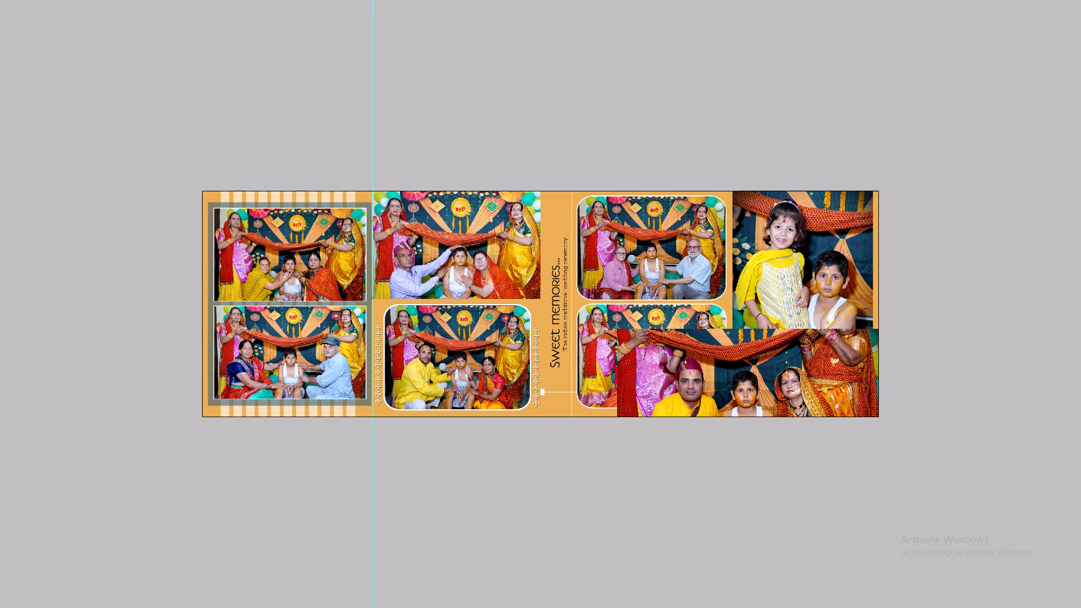
key("ctrl+w")
Switch to the Psd Infinty folder in File Explorer and refresh its contents.
key("alt+Tab")
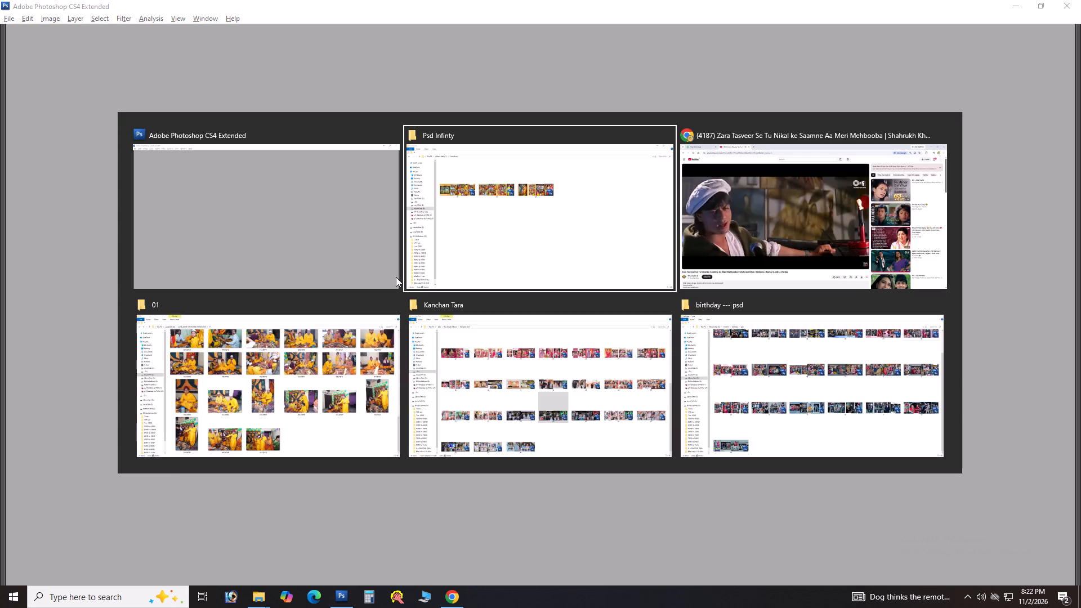
left_click(396, 277)
right_click(396, 277)
double_click(424, 316)
left_click(419, 318)
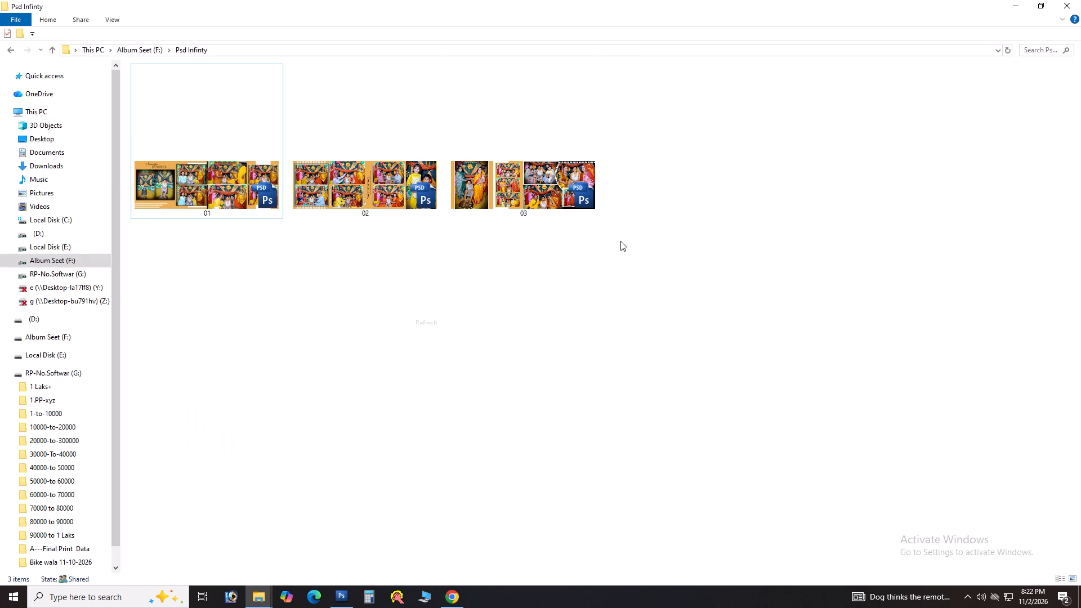
left_click_drag(570, 233, 457, 247)
right_click_drag(503, 236, 457, 246)
left_click(507, 284)
left_click(489, 285)
left_click(488, 293)
left_click(433, 261)
right_click(430, 261)
left_click(462, 309)
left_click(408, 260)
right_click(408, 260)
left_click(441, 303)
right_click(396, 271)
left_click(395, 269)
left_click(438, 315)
Switch to the 01 photo folder and look through its images, selecting the range from DSC08423 to the later photos.
key("alt+Tab")
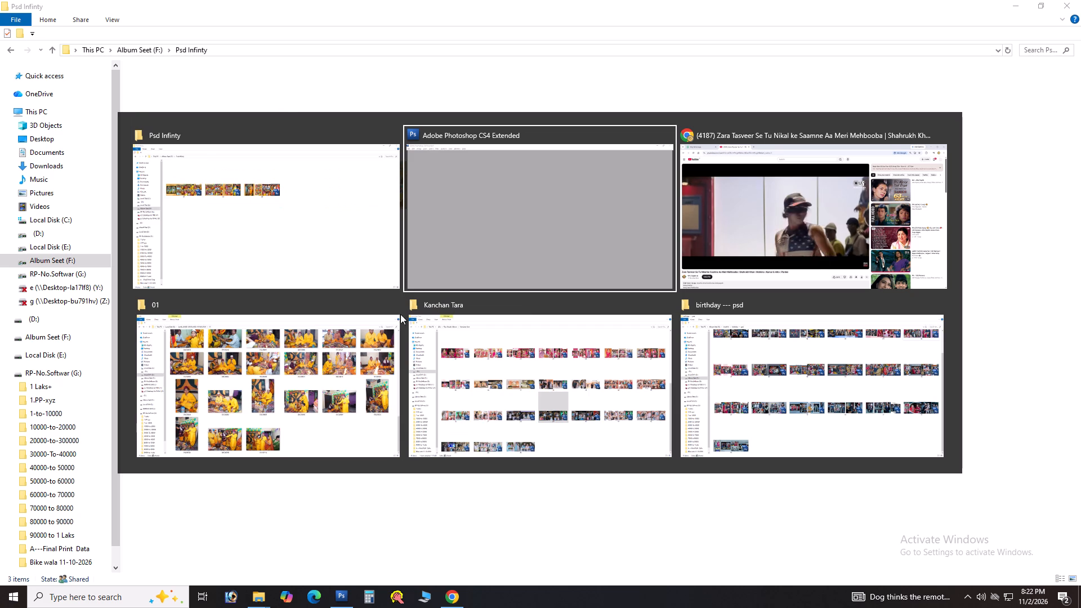
left_click(382, 337, "alt")
scroll(668, 490, "down", 6)
scroll(654, 502, "up", 12)
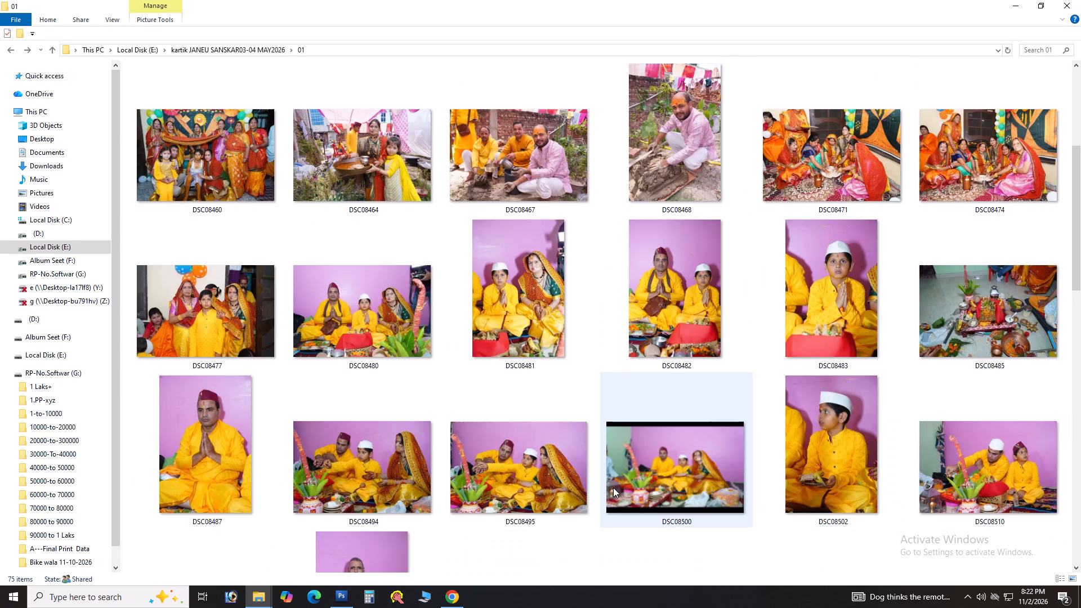
scroll(613, 488, "up", 11)
left_click(333, 198)
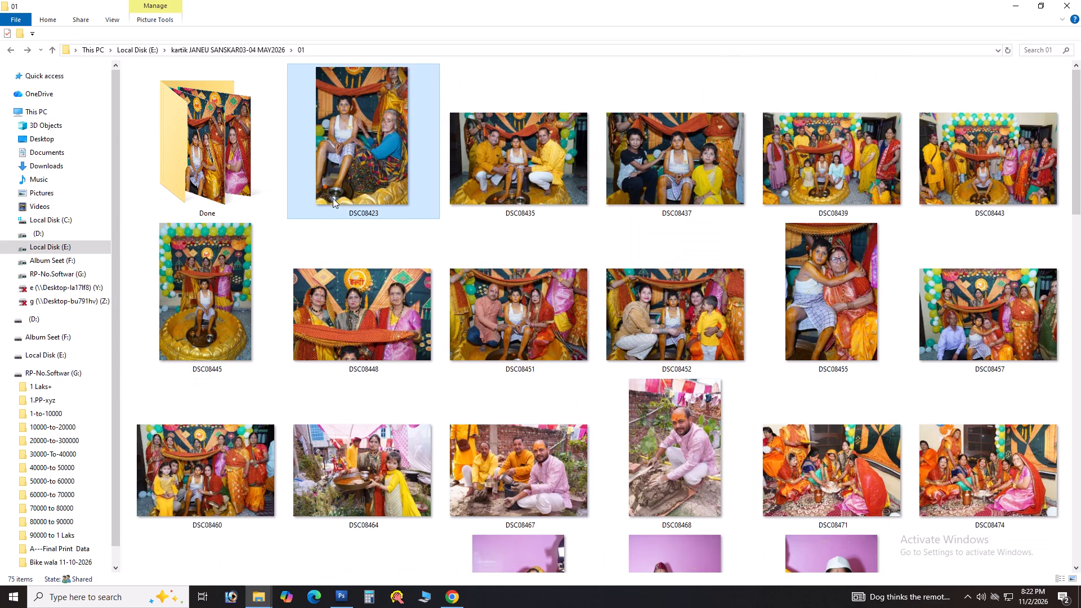
left_click(329, 292, "shift")
left_click(376, 213)
scroll(548, 358, "down", 7)
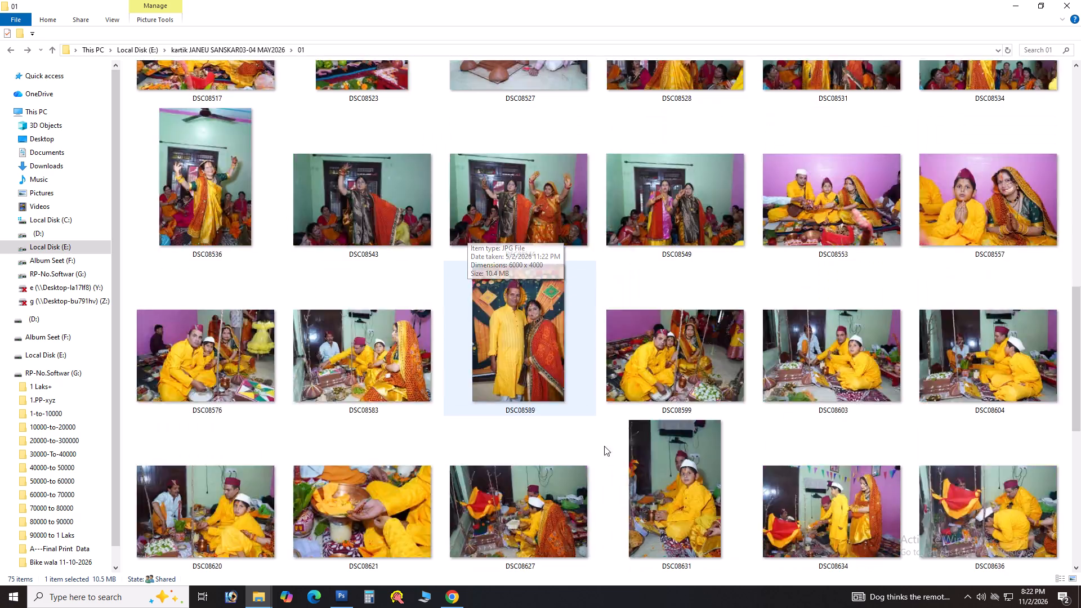
scroll(604, 446, "down", 13)
left_click(558, 485, "shift")
scroll(557, 485, "up", 11)
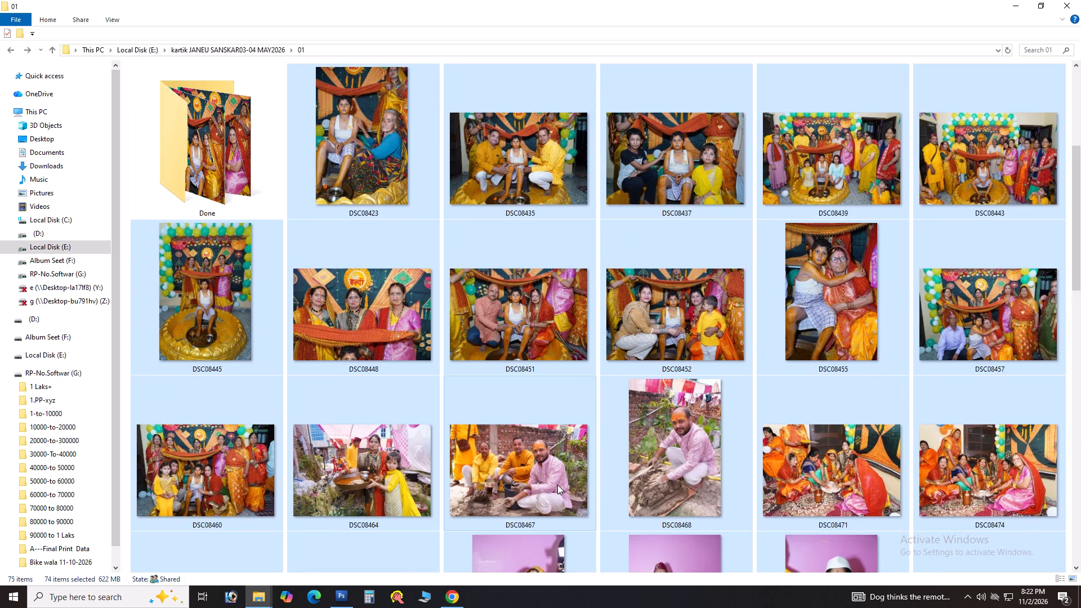
scroll(557, 485, "up", 11)
Select the first eight photos in folder 01, from DSC08423 through DSC08451.
left_click(402, 203)
left_click(403, 275, "shift")
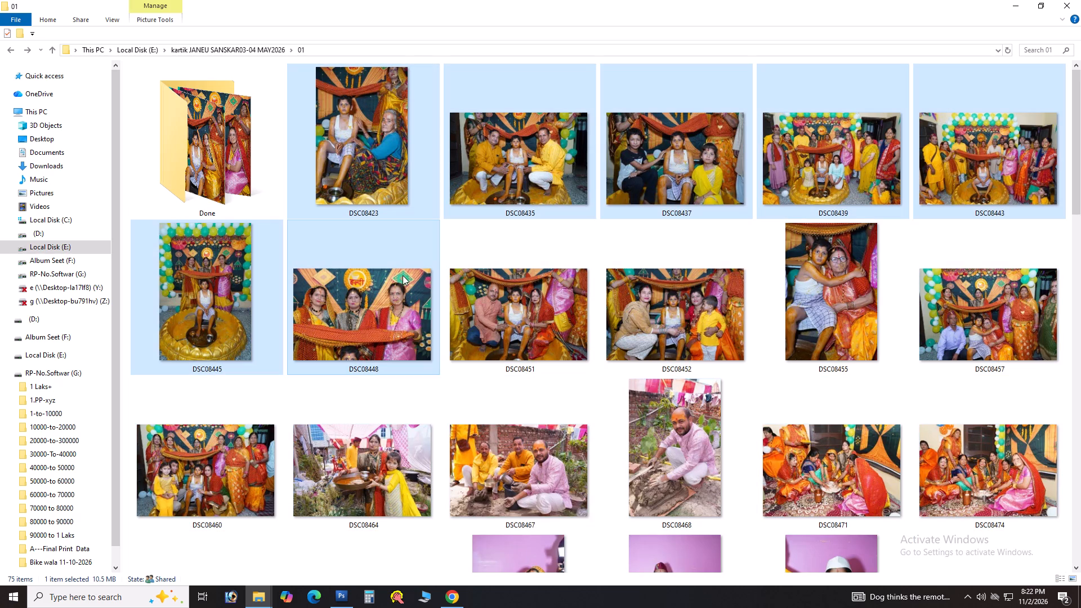
left_click(386, 167)
left_click(508, 299, "shift")
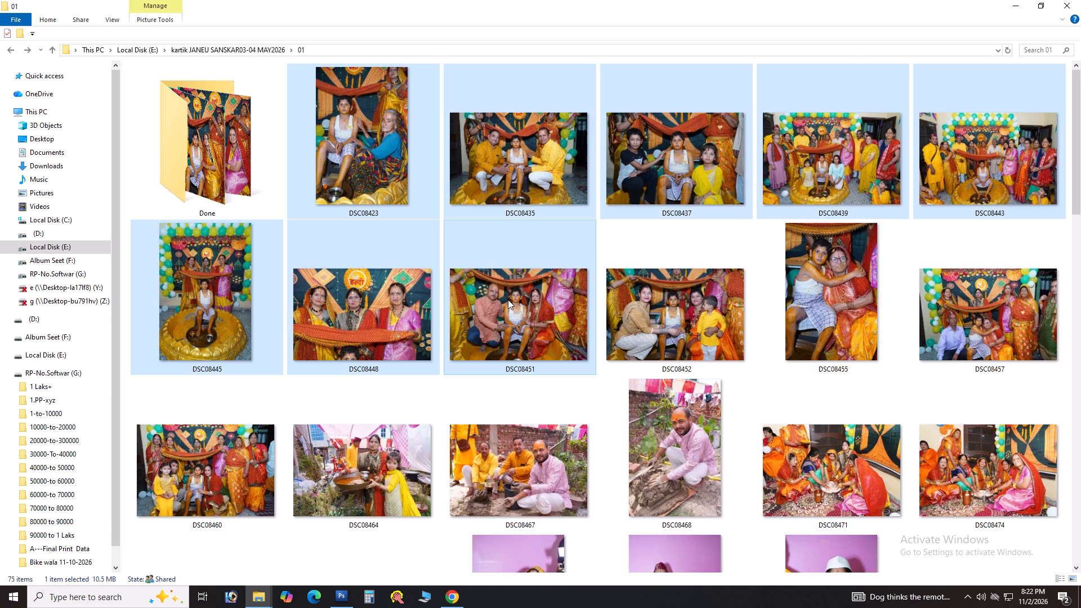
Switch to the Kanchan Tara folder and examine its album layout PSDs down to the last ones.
key("alt+Tab")
key("alt+Tab")
key("alt+Tab")
key("alt+Tab")
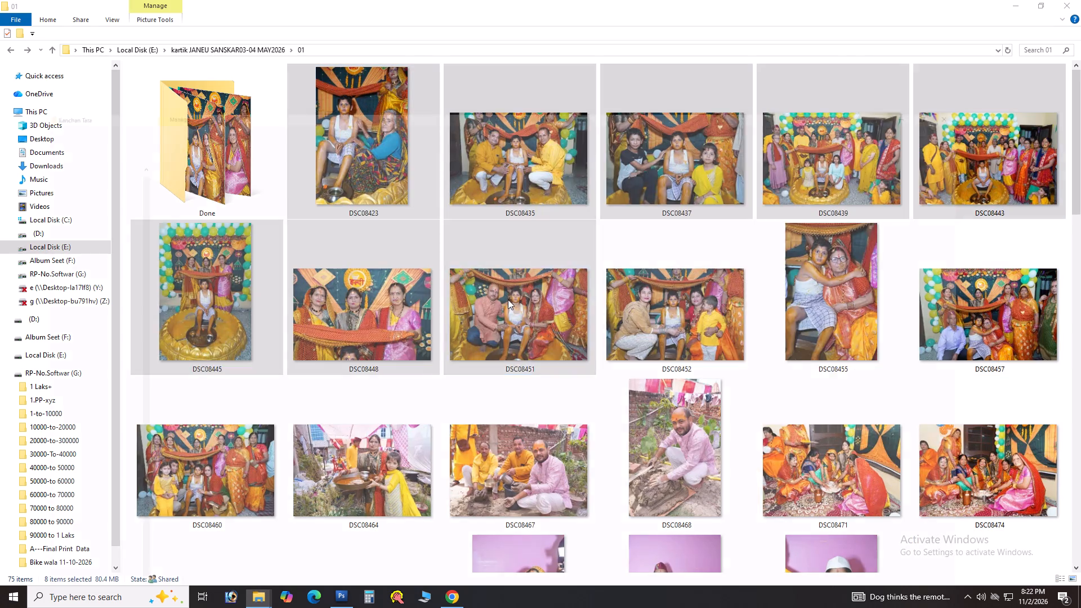
scroll(676, 419, "down", 5)
left_click(685, 547)
scroll(682, 512, "down", 7)
key("alt+Tab")
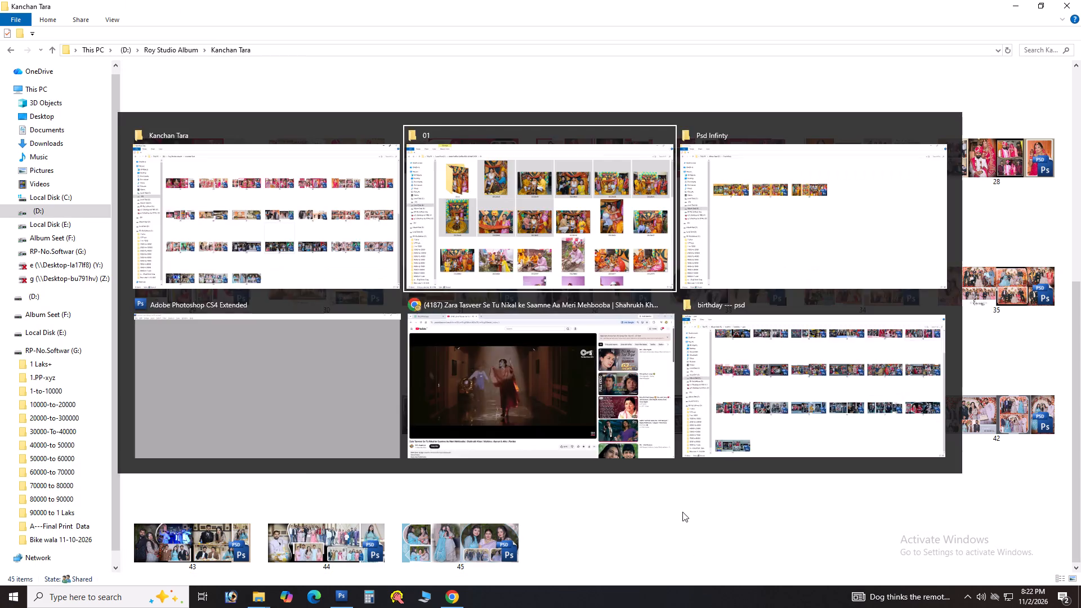
key("alt+Tab")
scroll(682, 512, "down", 2)
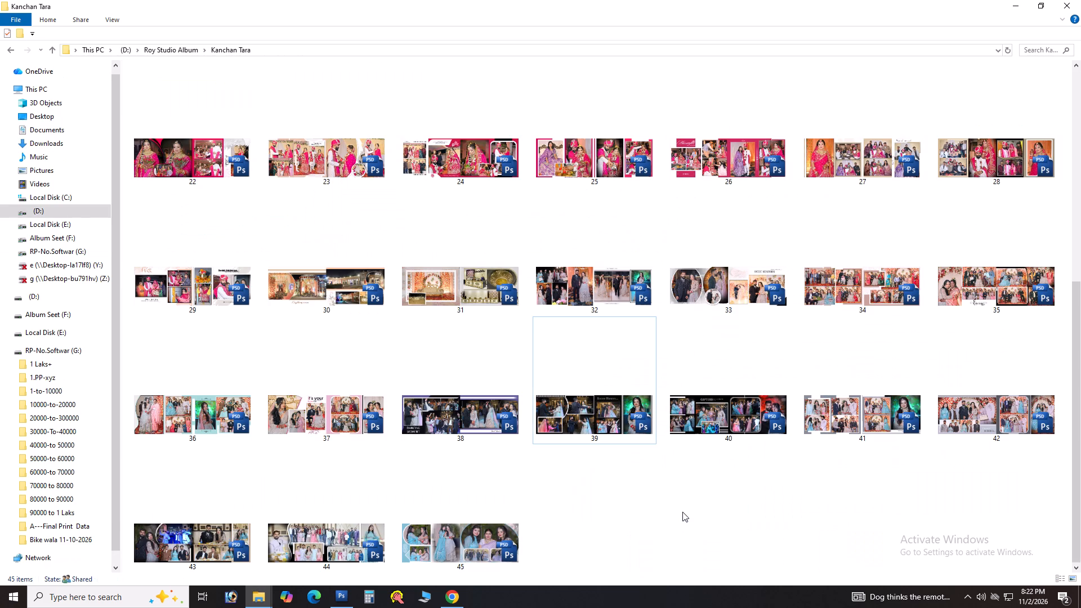
left_click(682, 512)
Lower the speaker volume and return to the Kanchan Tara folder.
left_click(984, 588)
scroll(952, 561, "down", 5)
scroll(866, 521, "down", 2)
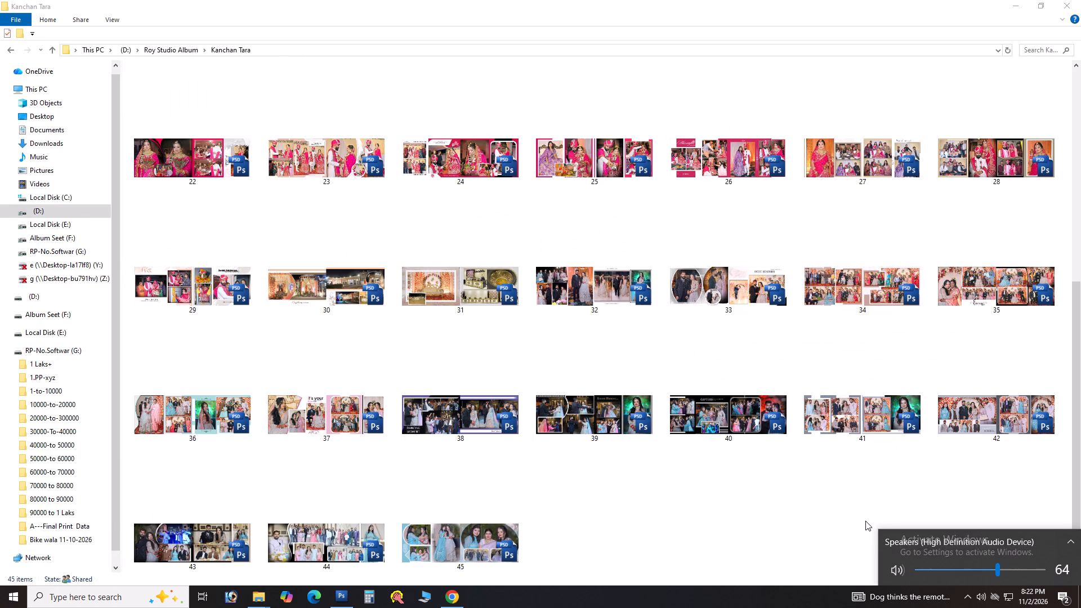
scroll(865, 521, "down", 3)
left_click(865, 521)
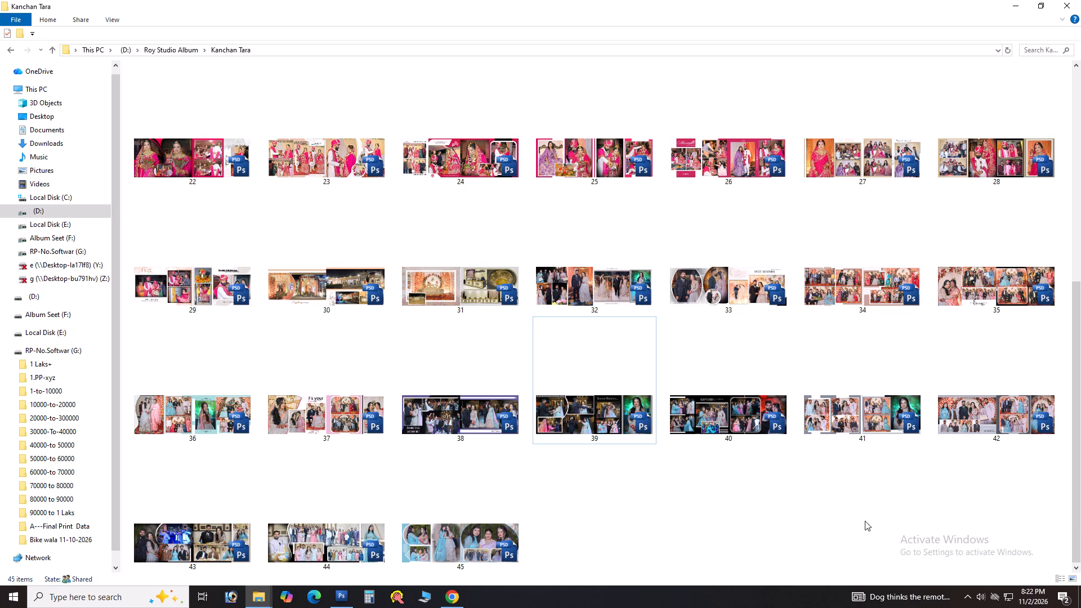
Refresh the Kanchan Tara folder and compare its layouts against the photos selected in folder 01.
double_click(800, 395)
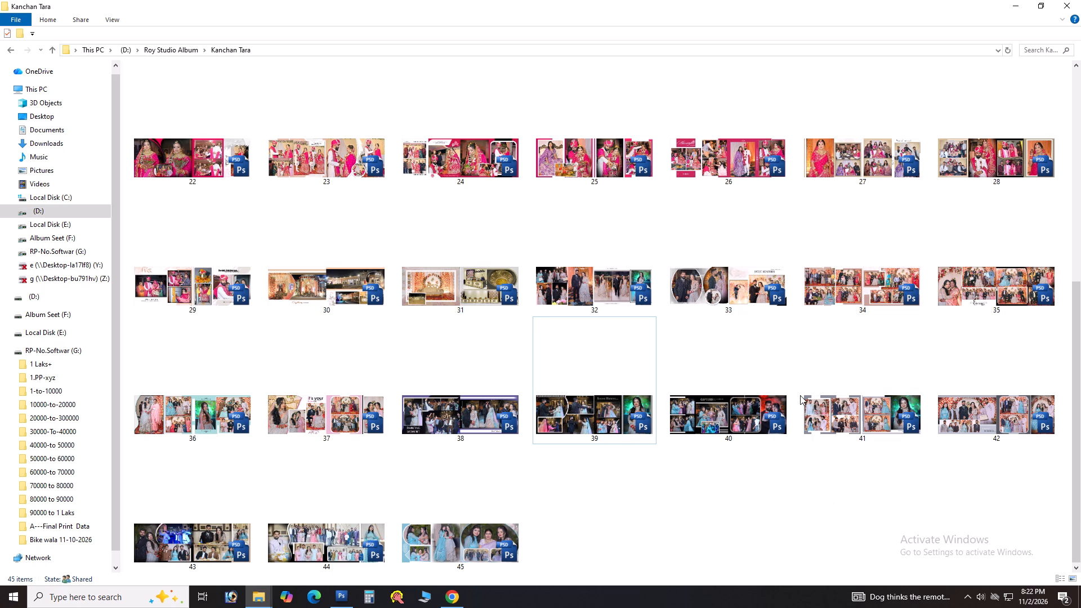
right_click(800, 395)
left_click(835, 442)
scroll(781, 440, "down", 5)
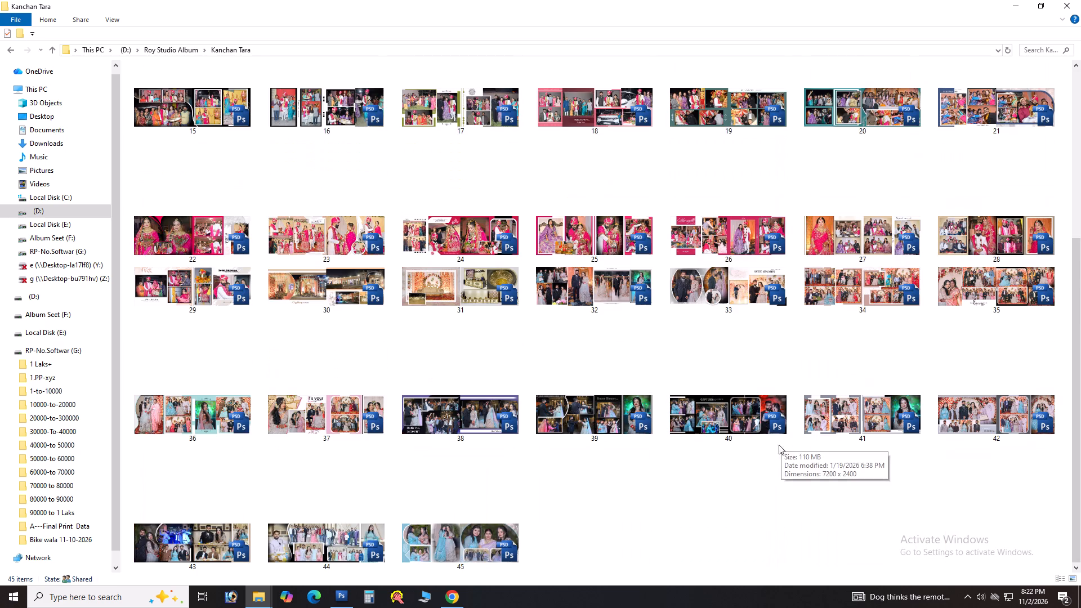
left_click(631, 482)
key("alt+Tab")
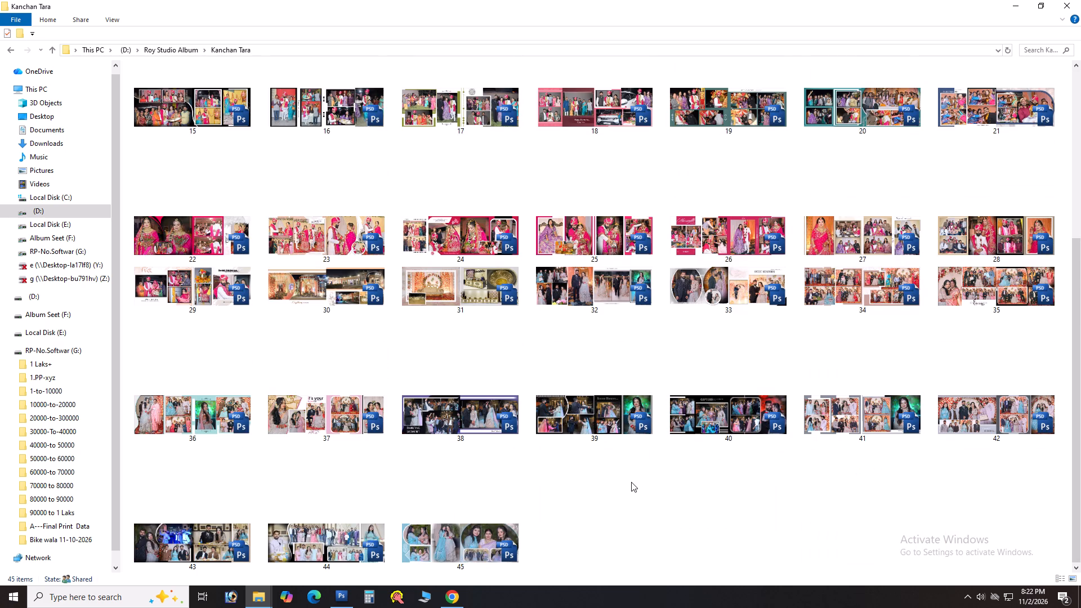
key("alt+Tab")
key("alt+Tab")
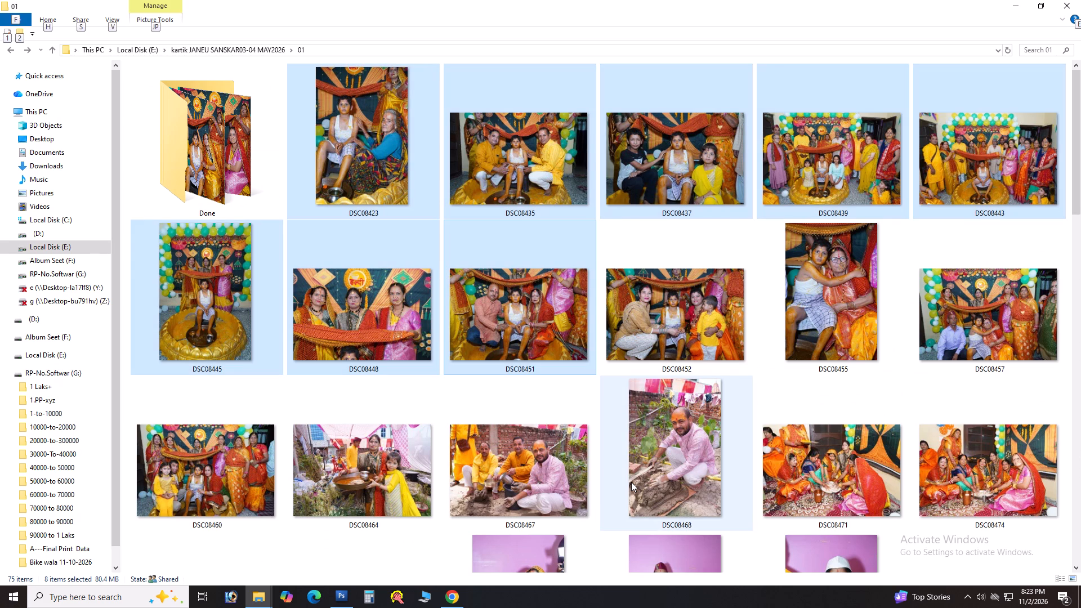
key("alt+Tab")
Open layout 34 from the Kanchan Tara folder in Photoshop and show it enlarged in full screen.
left_click(740, 475)
left_click(873, 319)
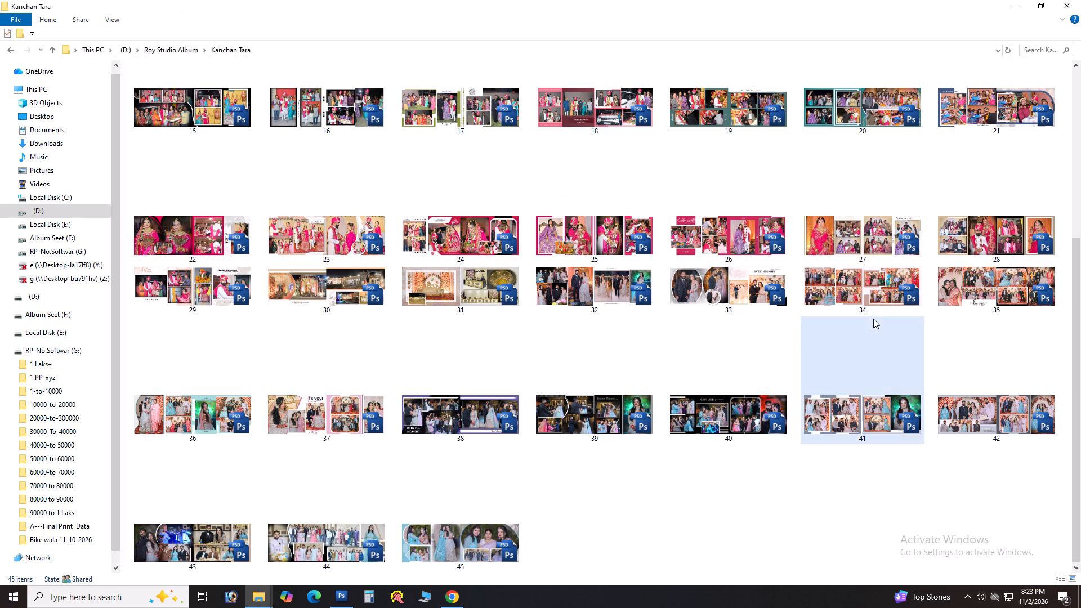
left_click(865, 300)
left_click_drag(864, 302, 849, 304)
key("alt+Tab")
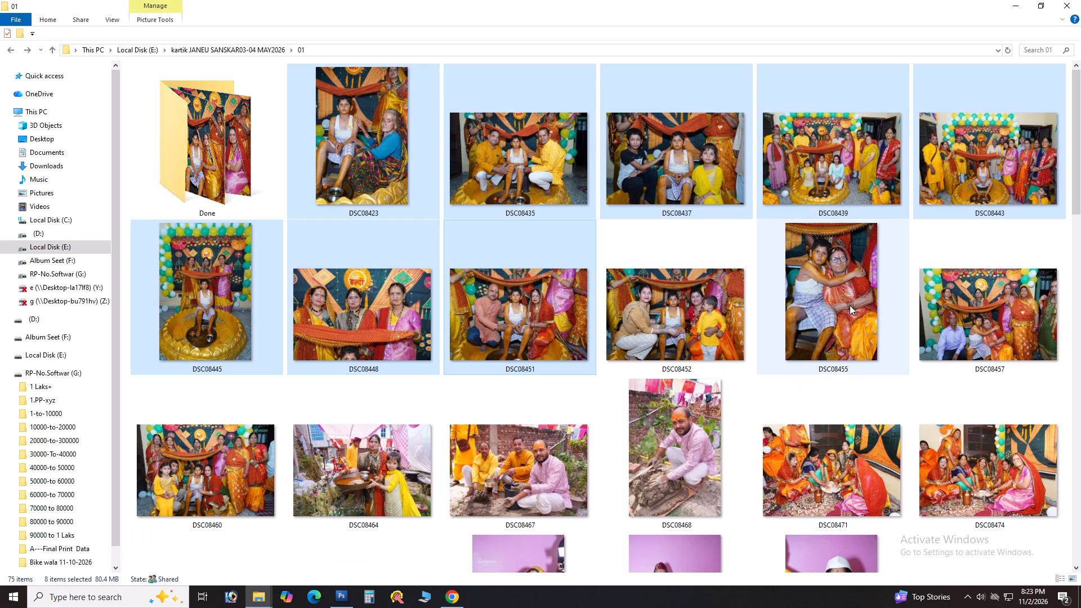
key("alt+Tab")
left_click_drag(852, 306, 606, 361)
key("alt+Tab")
key("alt+Tab")
key("alt+Tab")
key("ctrl+0")
key("0")
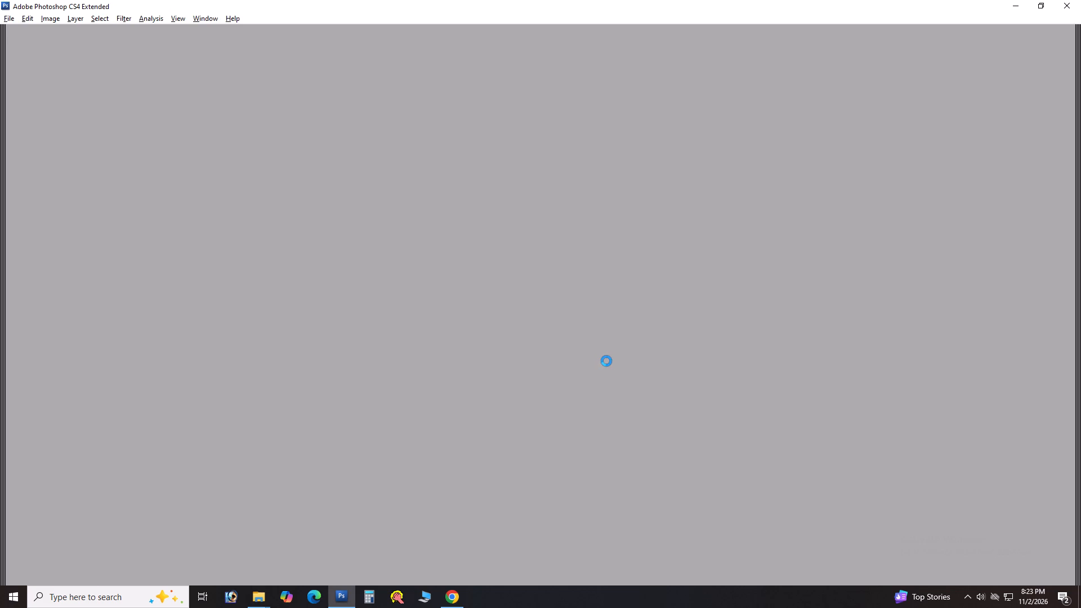
key("ctrl+0")
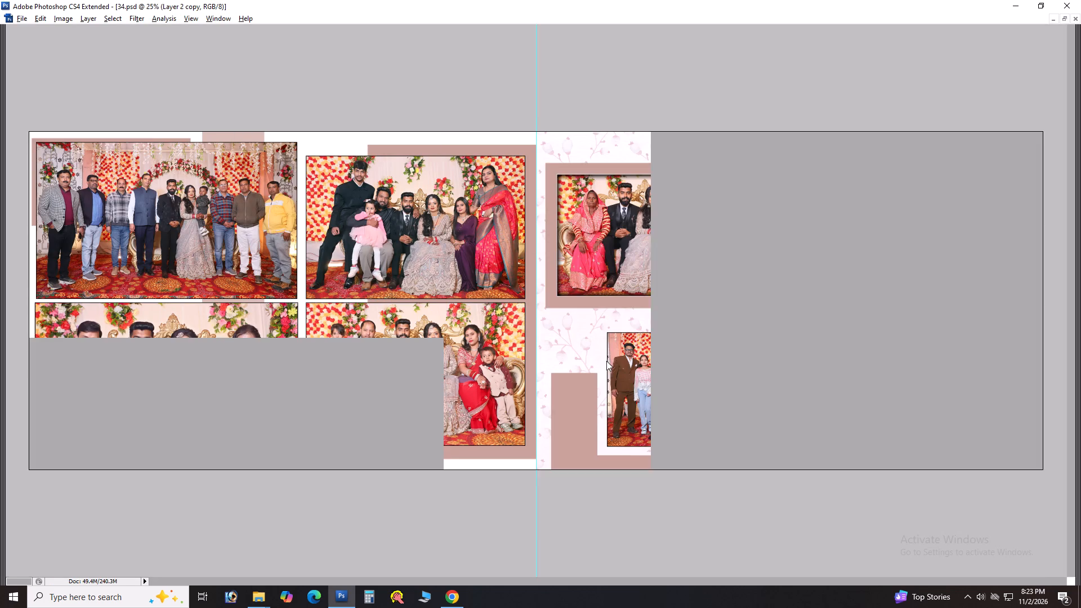
type("ff")
key("ctrl+0")
key("ctrl+plus")
key("ctrl+plus")
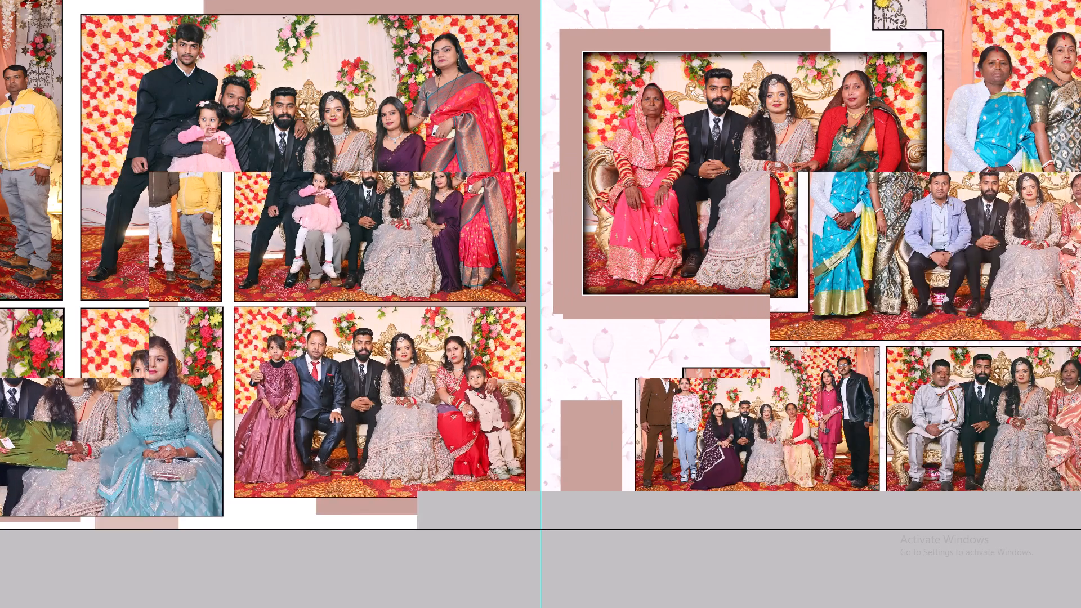
Duplicate document 34 and close the other open version without saving.
key("alt+i")
key("alt+d")
key("ctrl+Tab")
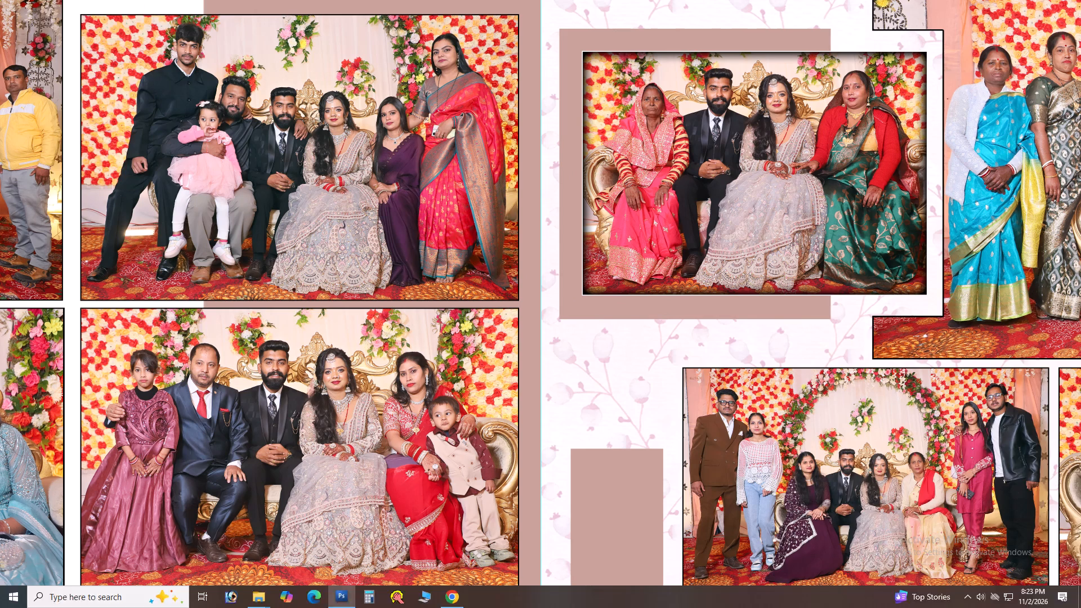
key("ctrl+w")
key("Tab")
key("Return")
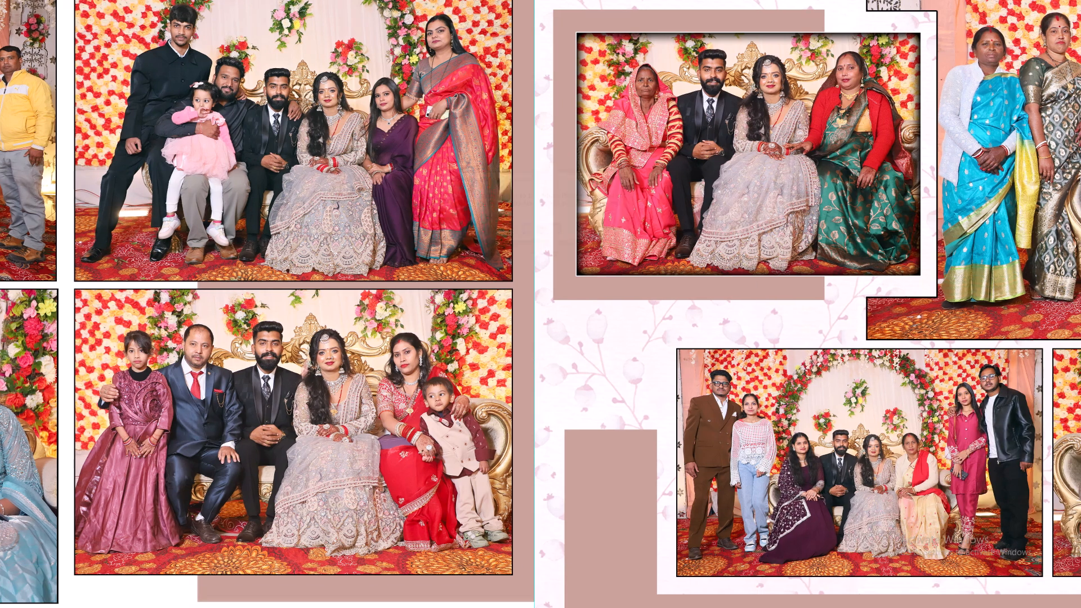
Duplicate the open layout again, close the other version without saving, and show the whole remaining spread with space around it.
key("ctrl+plus")
key("ctrl+plus")
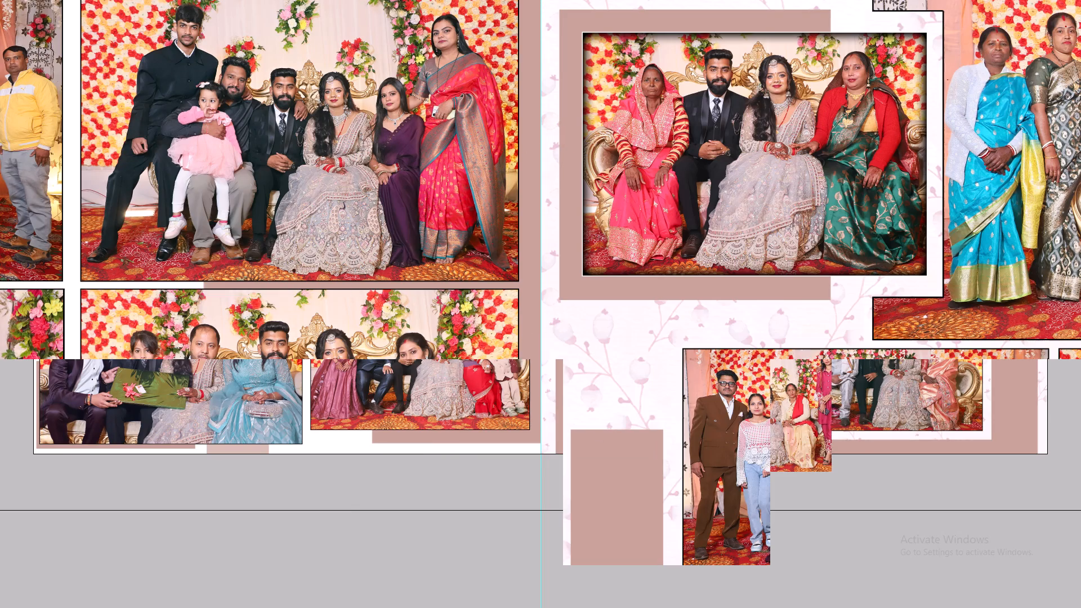
key("alt+i")
key("alt+a")
key("alt+d")
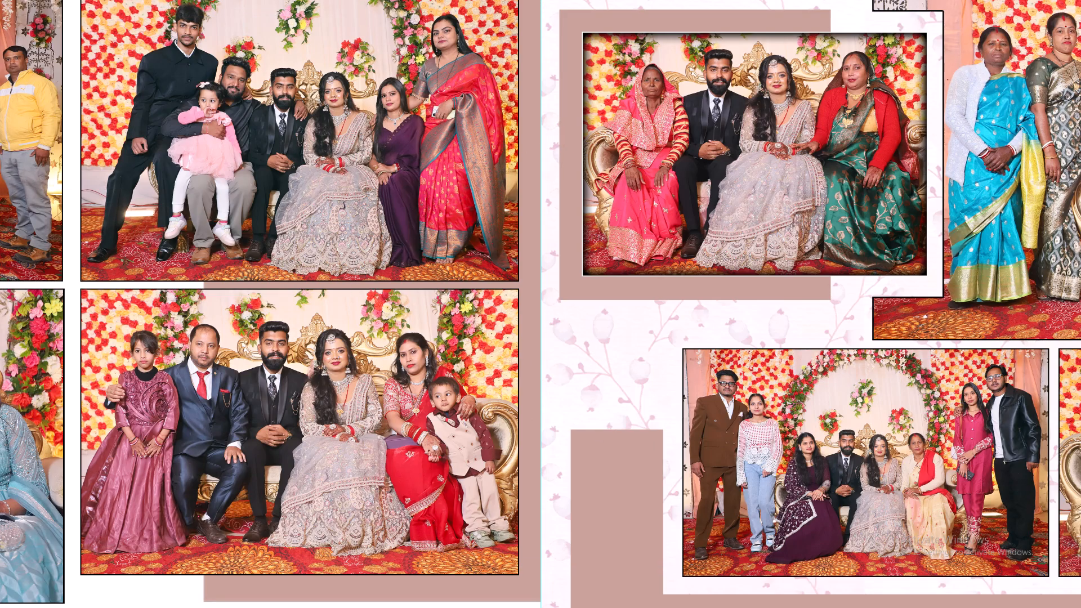
key("alt+i")
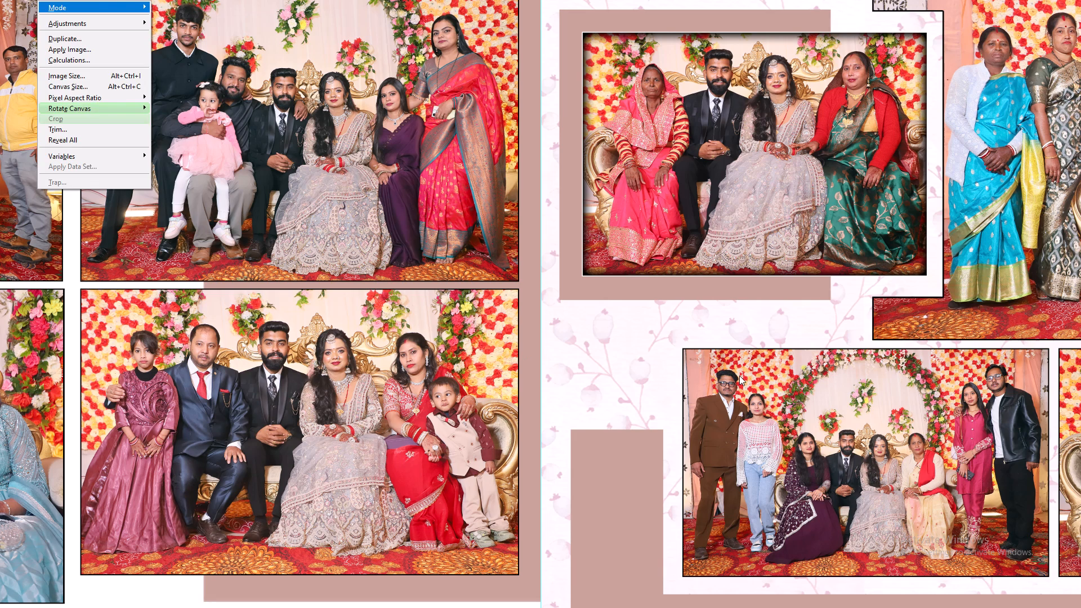
key("alt+d")
key("ctrl+Tab")
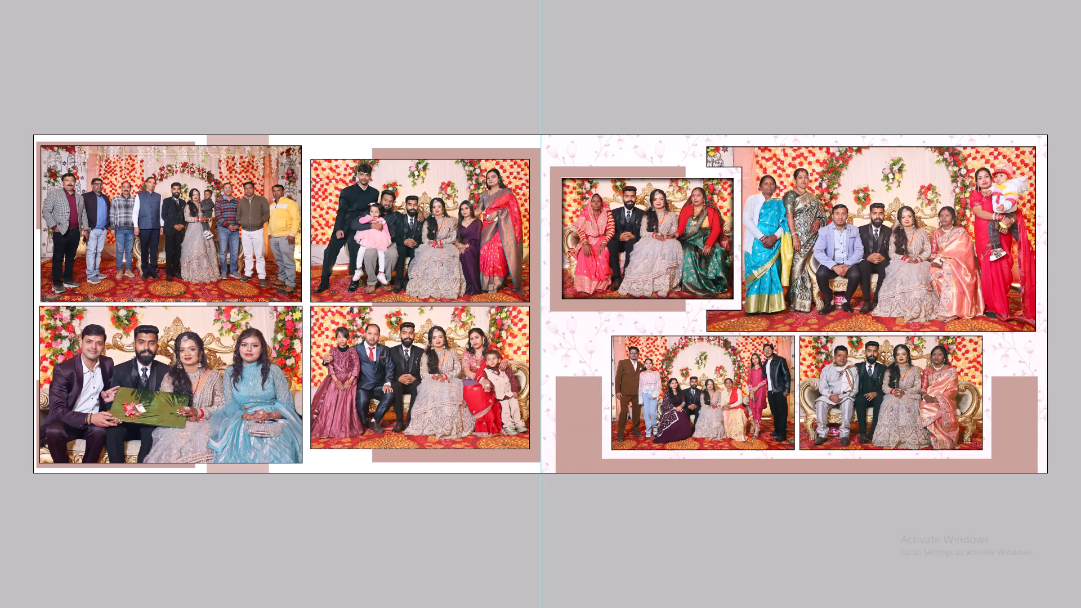
key("ctrl+w")
key("Tab")
key("Return")
key("ctrl+0")
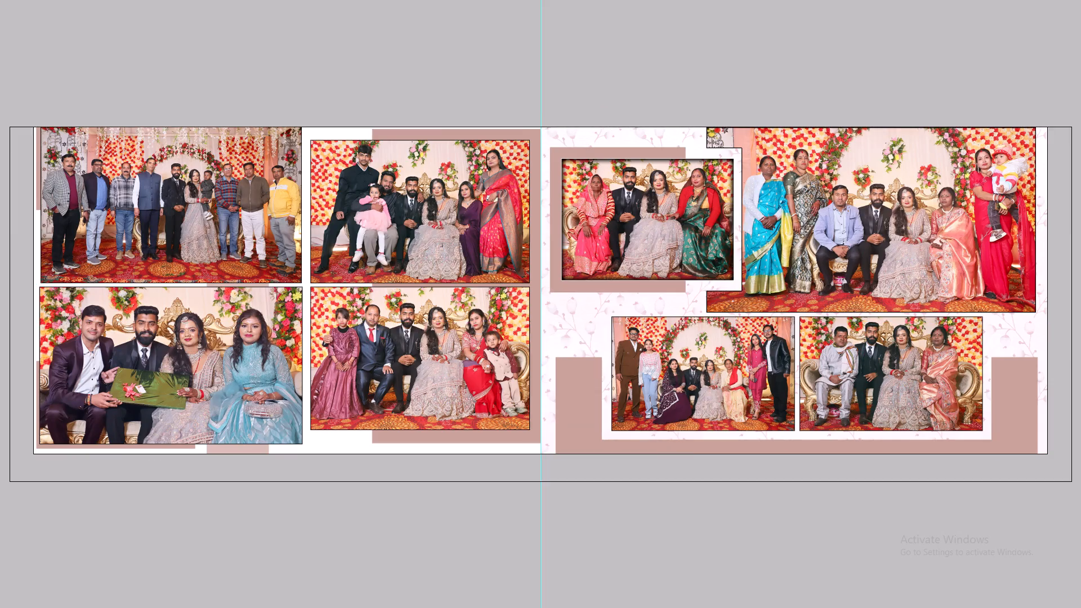
key("ctrl+minus")
key("ctrl+minus")
Delete all the left page's photos, frames and coloured rectangles together with Layer 43, keeping Layer 48 and Layer 0.
key("v")
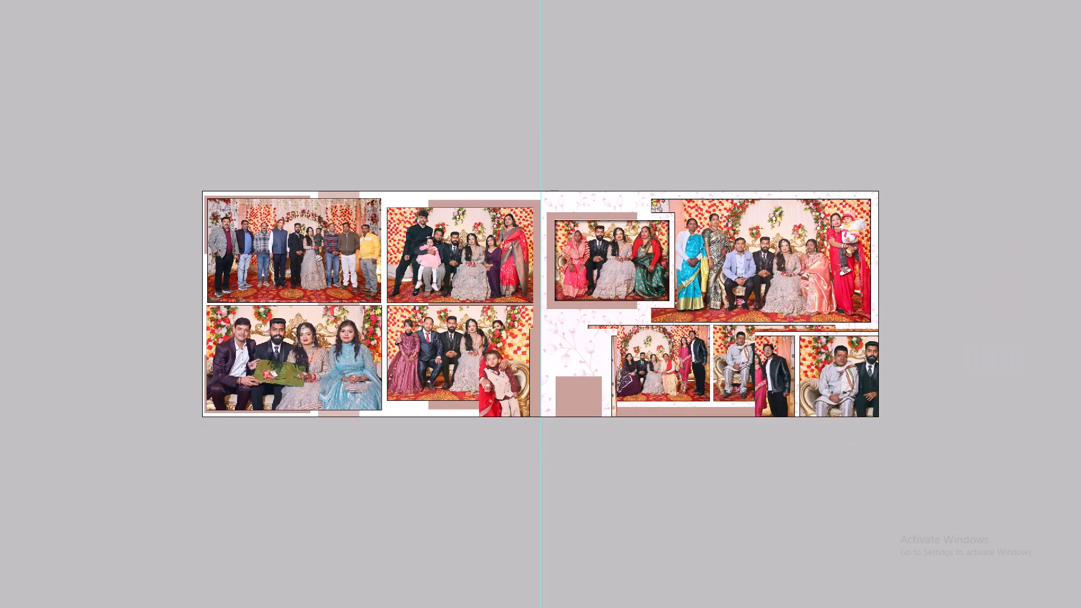
key("F7")
left_click_drag(495, 159, 289, 459, "ctrl+alt")
scroll(1051, 475, "down", 5)
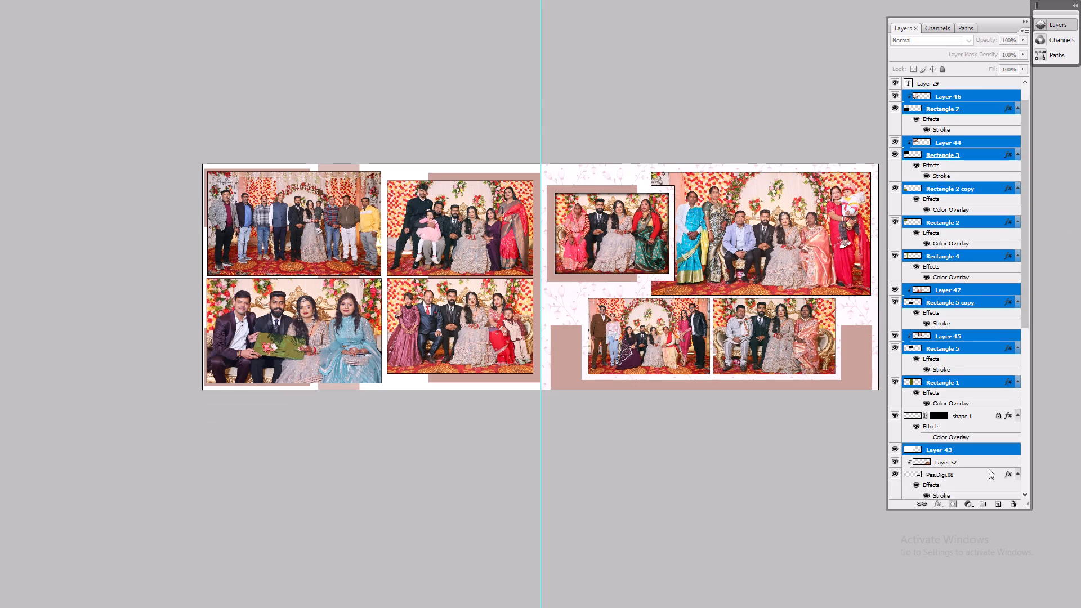
scroll(954, 453, "down", 20)
scroll(954, 453, "down", 14)
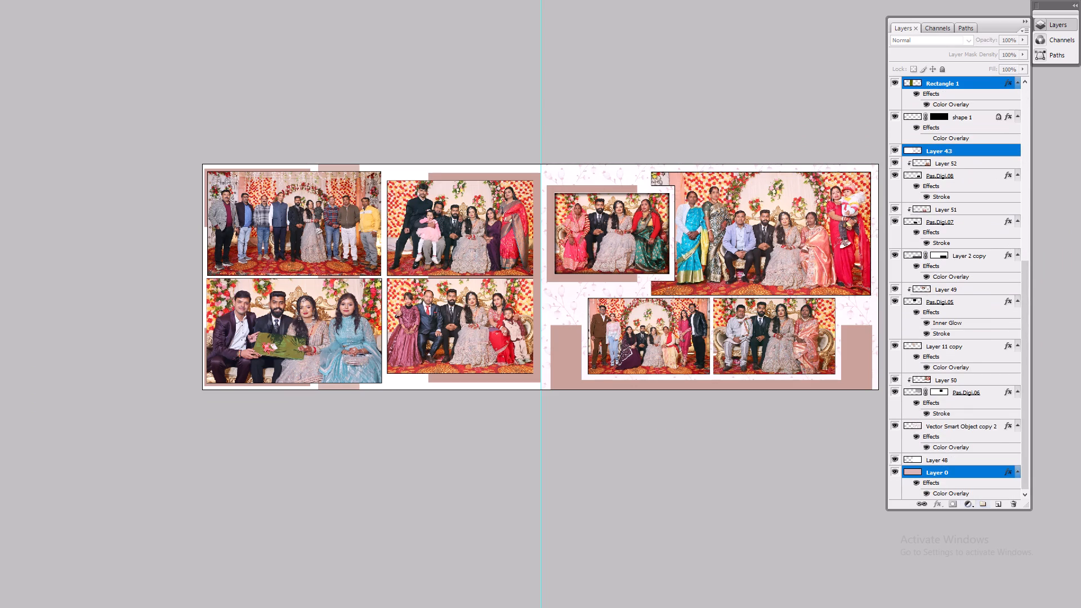
left_click(985, 461, "ctrl")
left_click(979, 467, "ctrl")
left_click(982, 459, "ctrl")
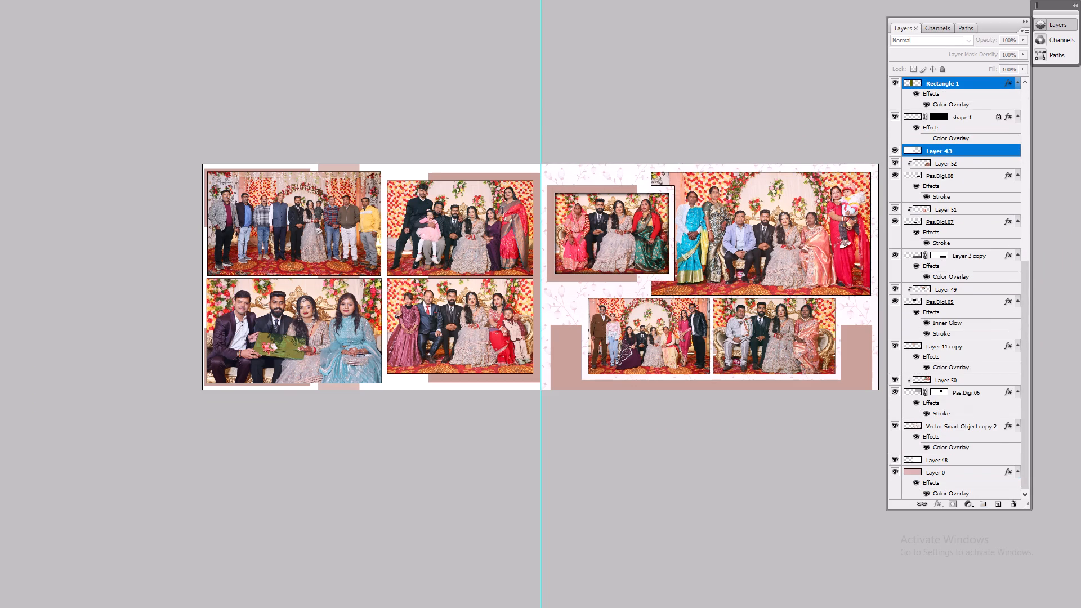
left_click_drag(637, 342, 546, 340)
key("Delete")
Delete the four photos on the right page of 34 copy 2, keeping their frames, and hide the panels.
right_click(606, 256)
left_click(639, 263)
key("Delete")
right_click(739, 227)
left_click(756, 232)
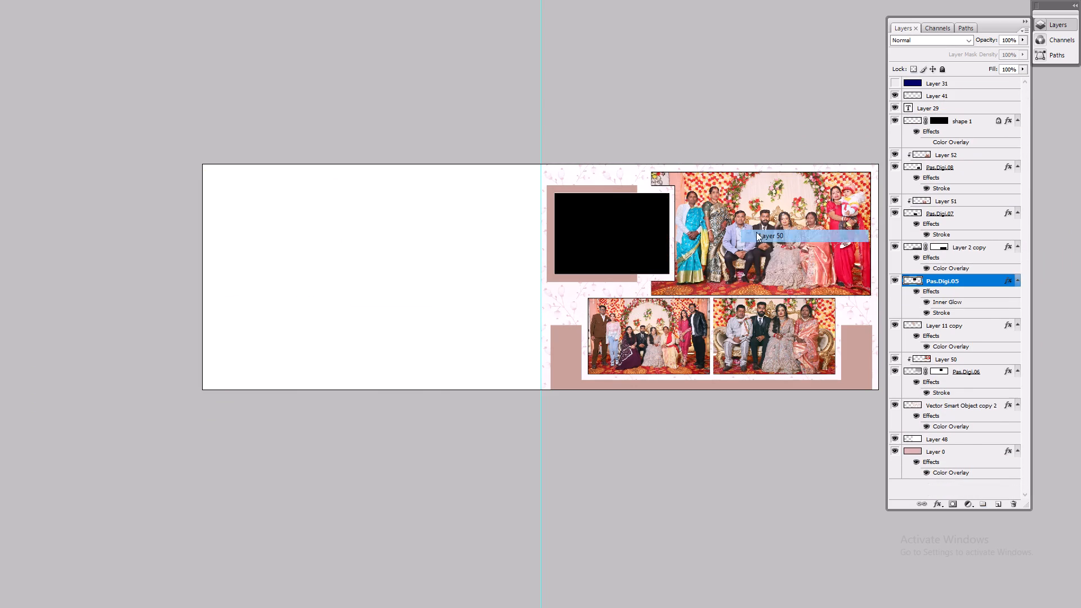
key("Delete")
right_click(779, 352)
left_click(790, 357)
key("Delete")
right_click(677, 336)
left_click(702, 345)
key("Delete")
key("Tab")
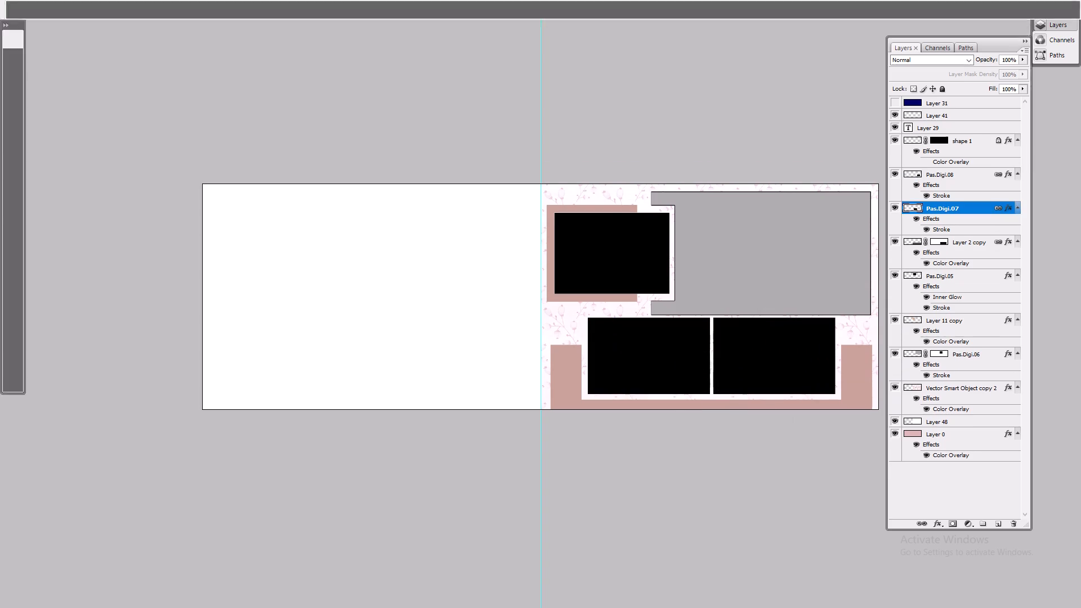
key("Tab")
key("alt+i")
key("alt+e")
key("Escape")
key("Escape")
key("Escape")
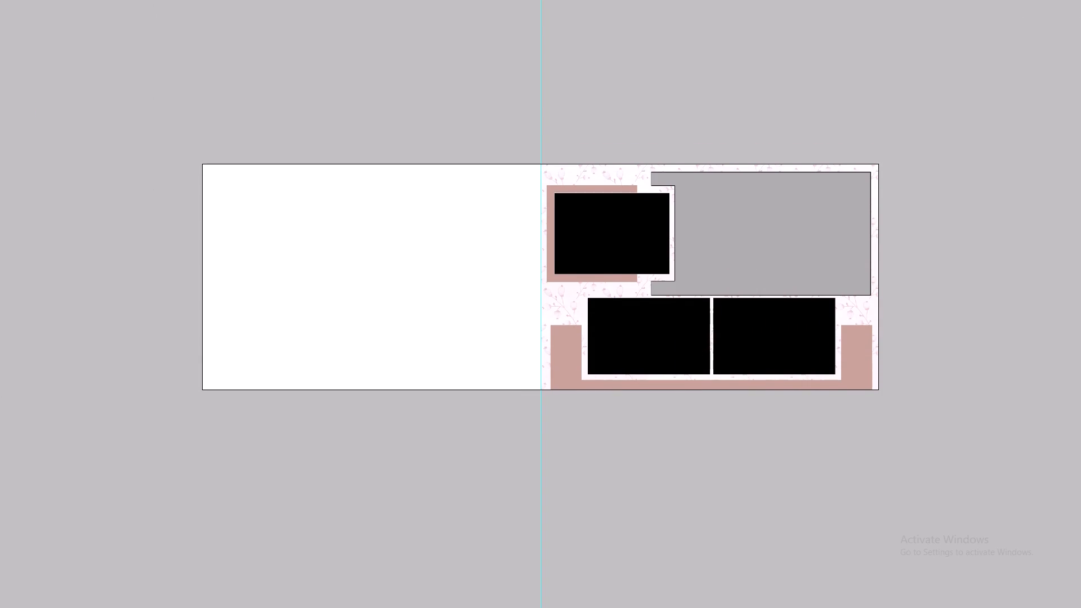
In folder 01 in the file browser, select photos DSC08423, DSC08435 and DSC08437 as candidates for the left page.
key("alt+Tab")
key("alt+Tab")
scroll(394, 213, "up", 1)
left_click(384, 171)
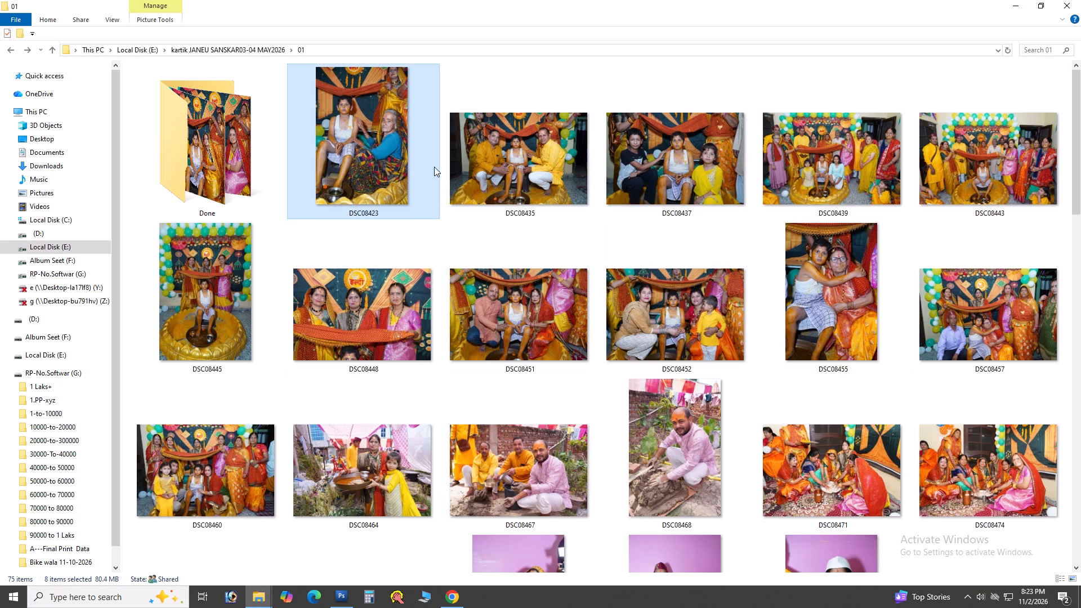
left_click(634, 191, "shift")
key("alt+Tab")
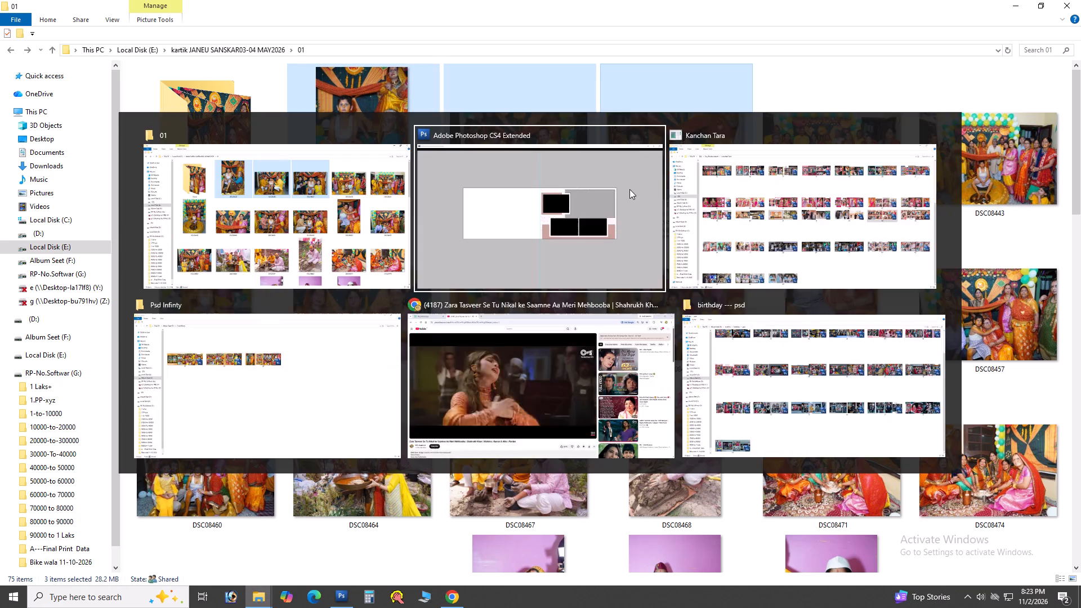
key("alt+Tab")
key("alt+Tab")
scroll(691, 357, "down", 5)
left_click(649, 465)
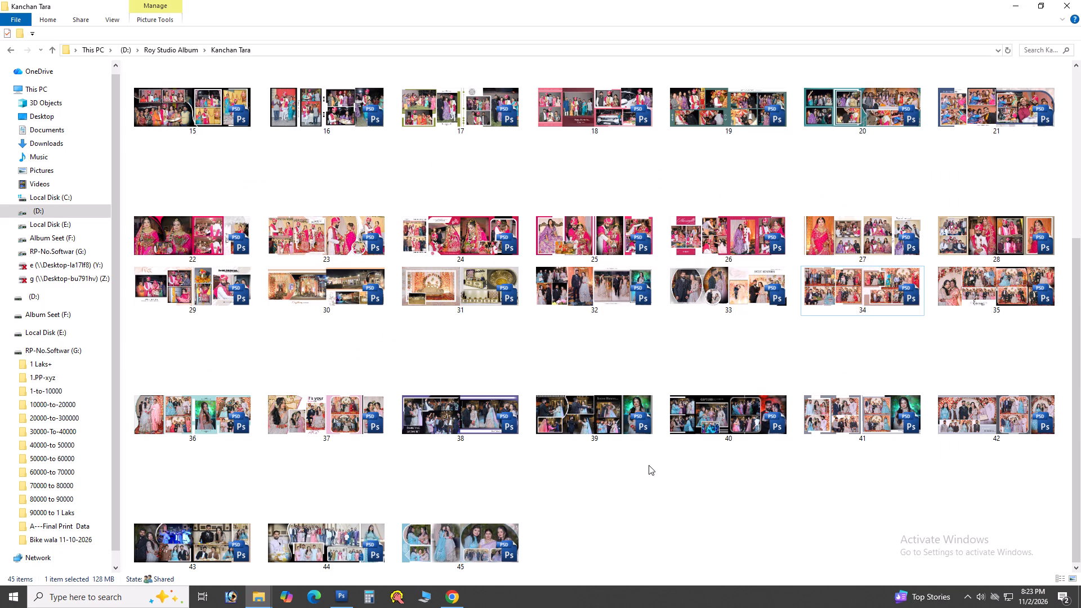
left_click(649, 465)
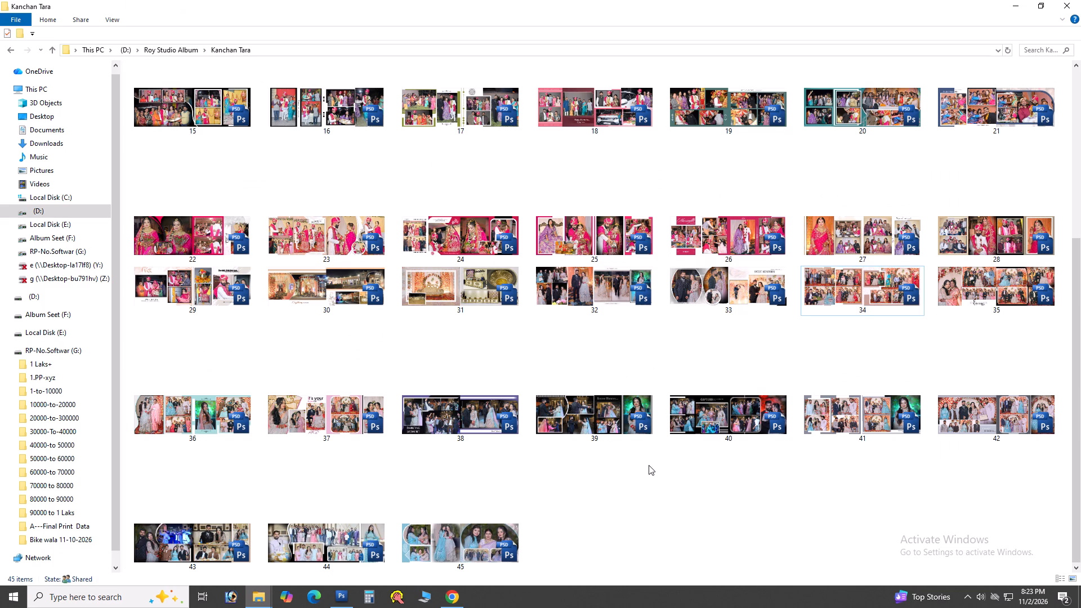
key("alt+Tab")
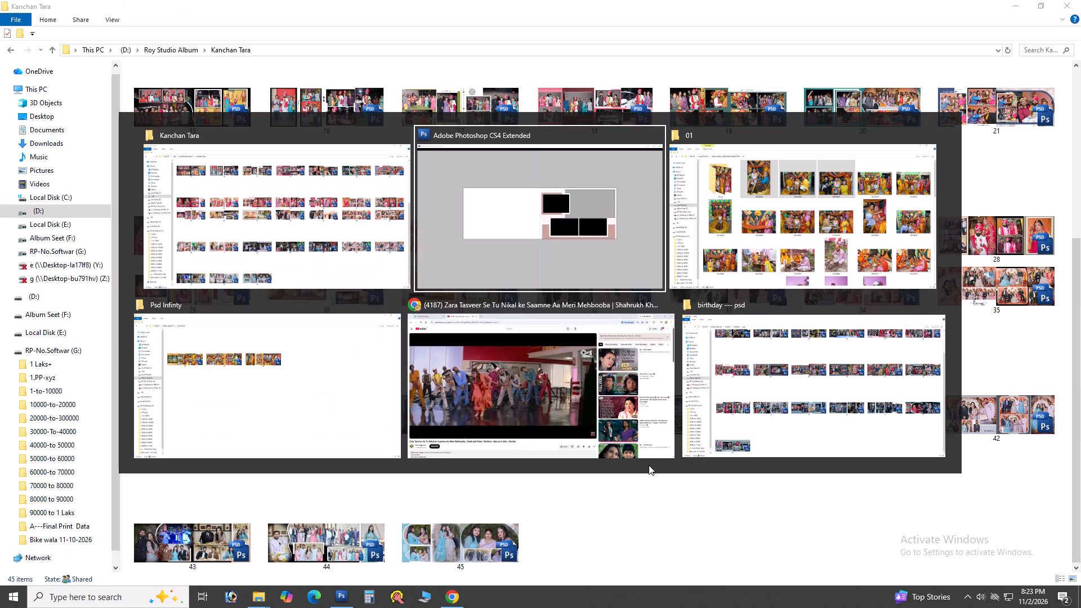
key("alt+Tab")
key("alt+Tab")
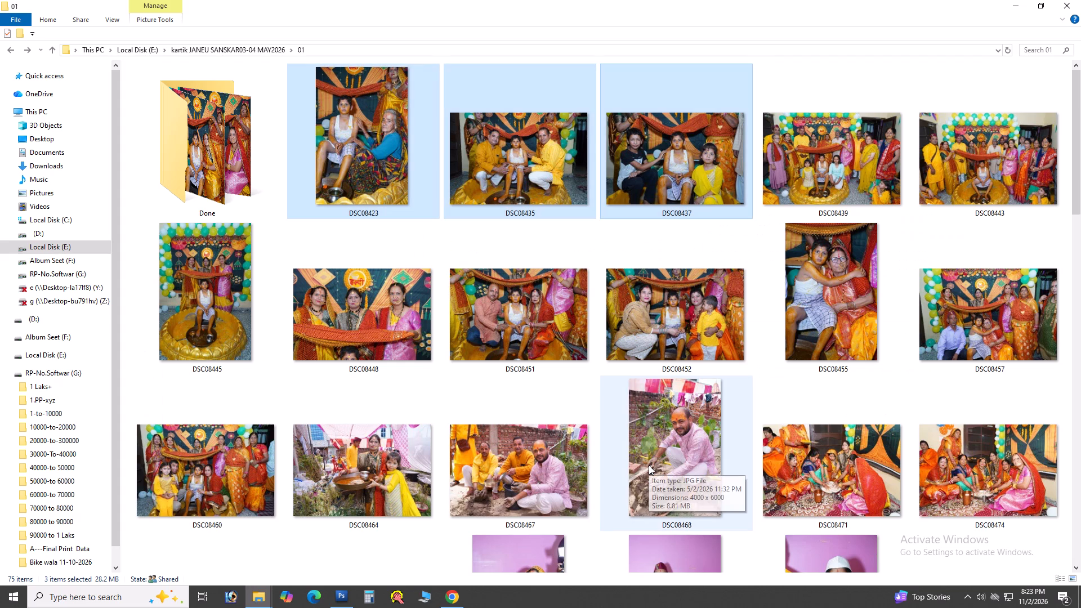
scroll(649, 465, "up", 2)
key("alt+Tab")
key("alt+Tab")
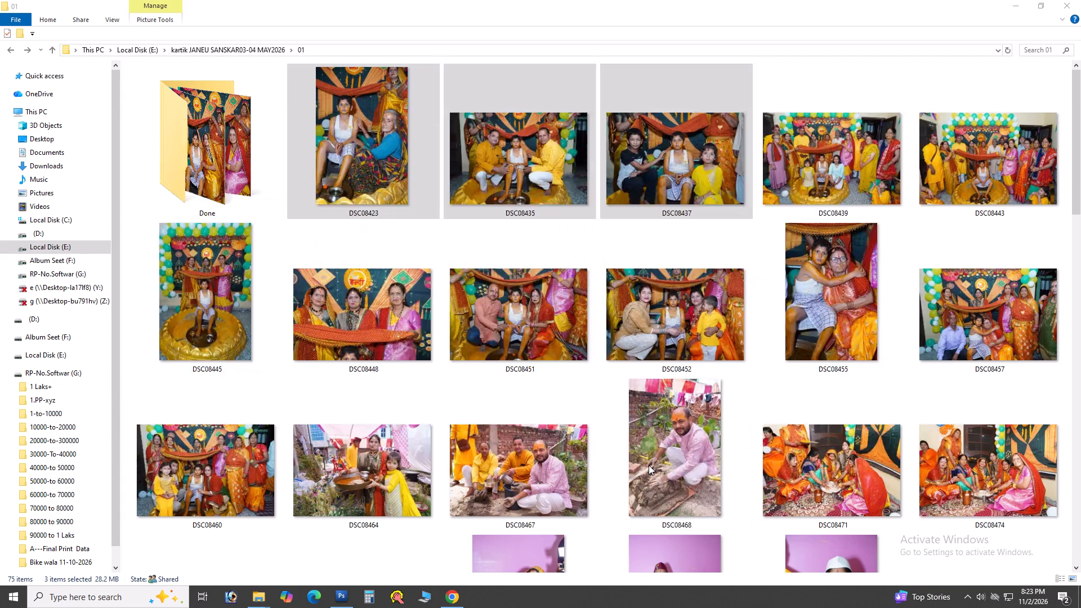
scroll(649, 465, "down", 10)
left_click(633, 473)
left_click(742, 424)
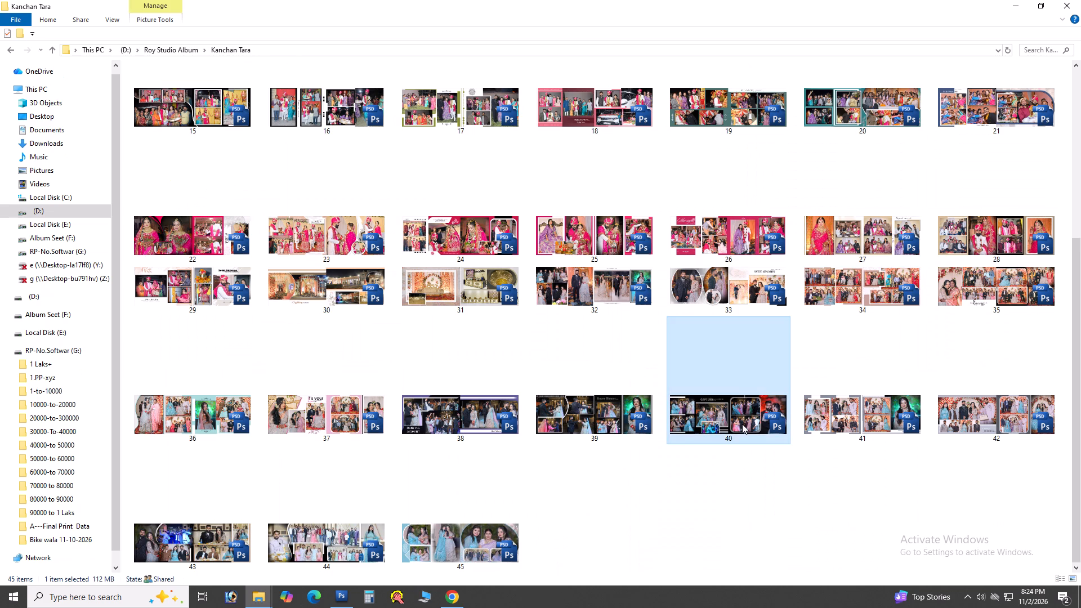
key("alt+Tab")
key("alt+Tab")
scroll(774, 485, "down", 10)
left_click(761, 500)
key("alt+Tab")
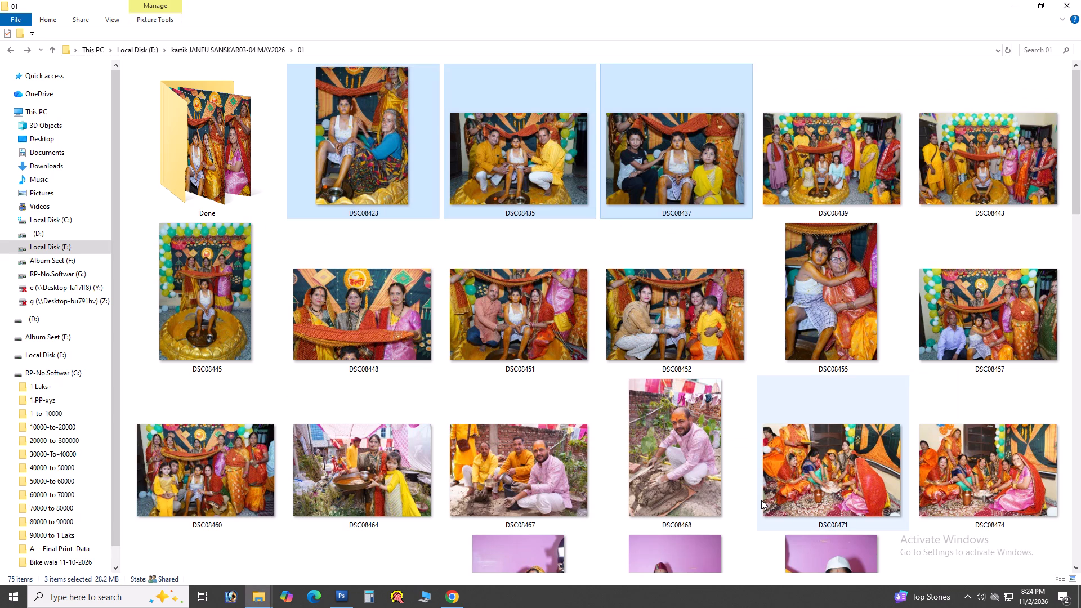
left_click(404, 95)
key("Return")
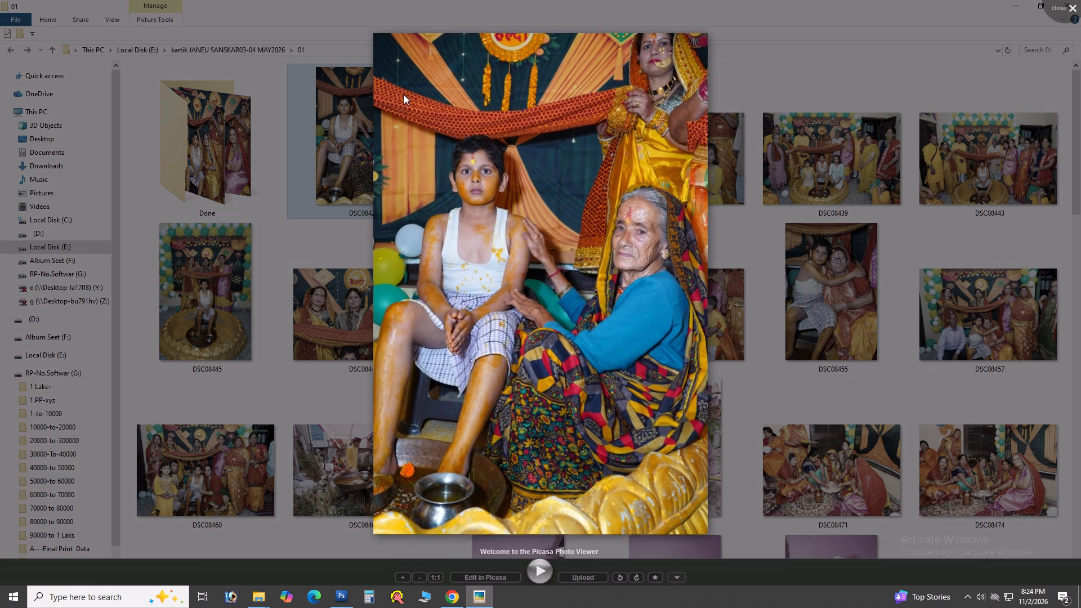
left_click(1080, 0)
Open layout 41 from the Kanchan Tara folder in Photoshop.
key("alt+Tab")
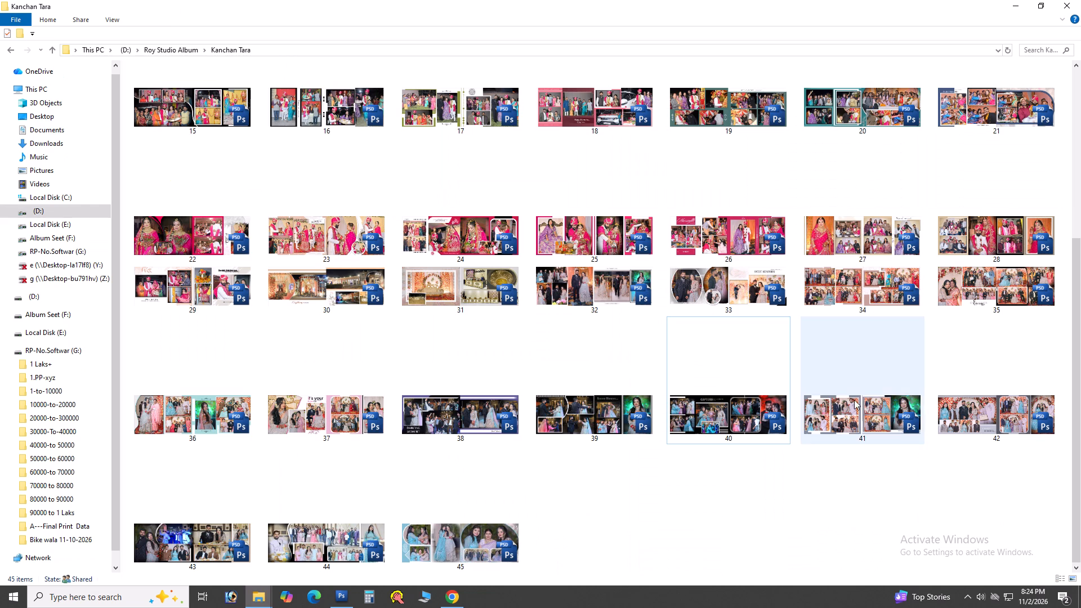
left_click(854, 400)
left_click_drag(861, 397, 648, 368)
key("alt+Tab")
key("alt+Tab")
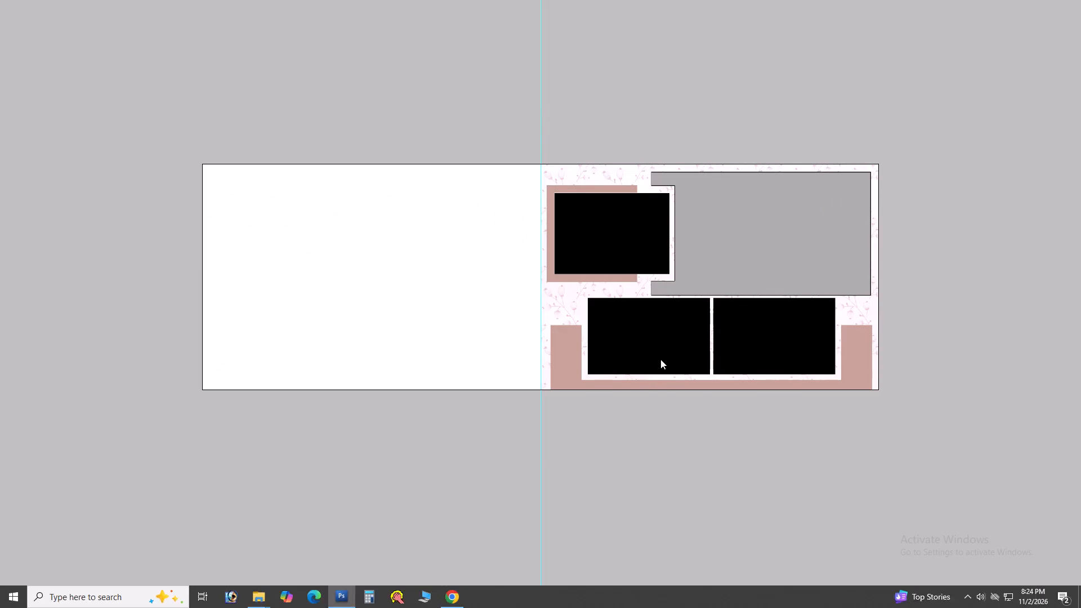
Delete the two stacked group photos and the large portrait from the right page of layout 41, keeping their frames.
right_click(660, 359)
left_click(677, 364)
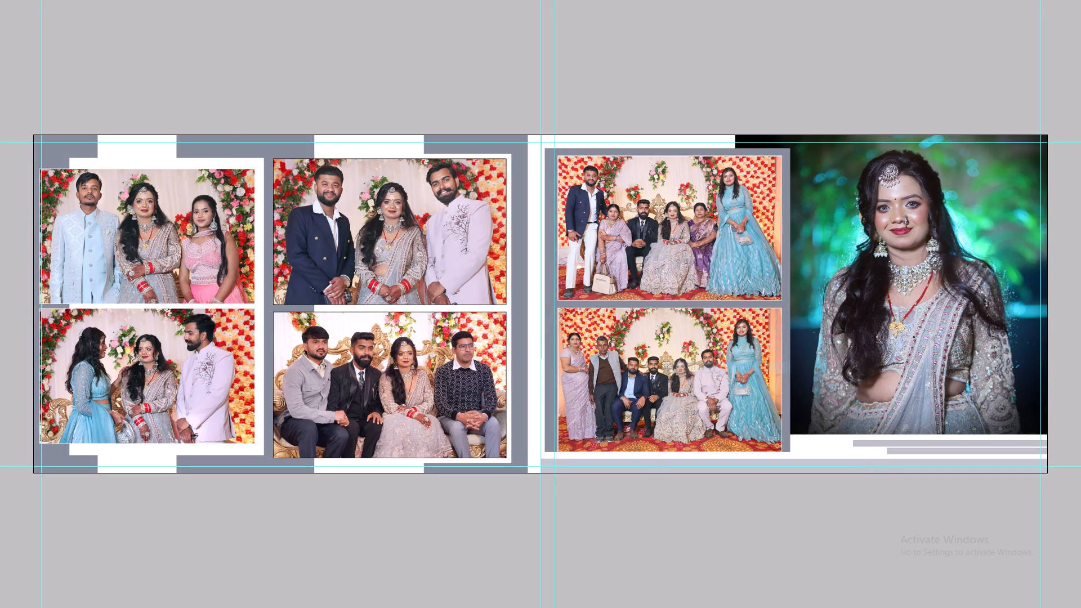
key("Delete")
right_click(636, 262)
left_click(662, 265)
key("Delete")
right_click(870, 269)
left_click(894, 275)
key("Delete")
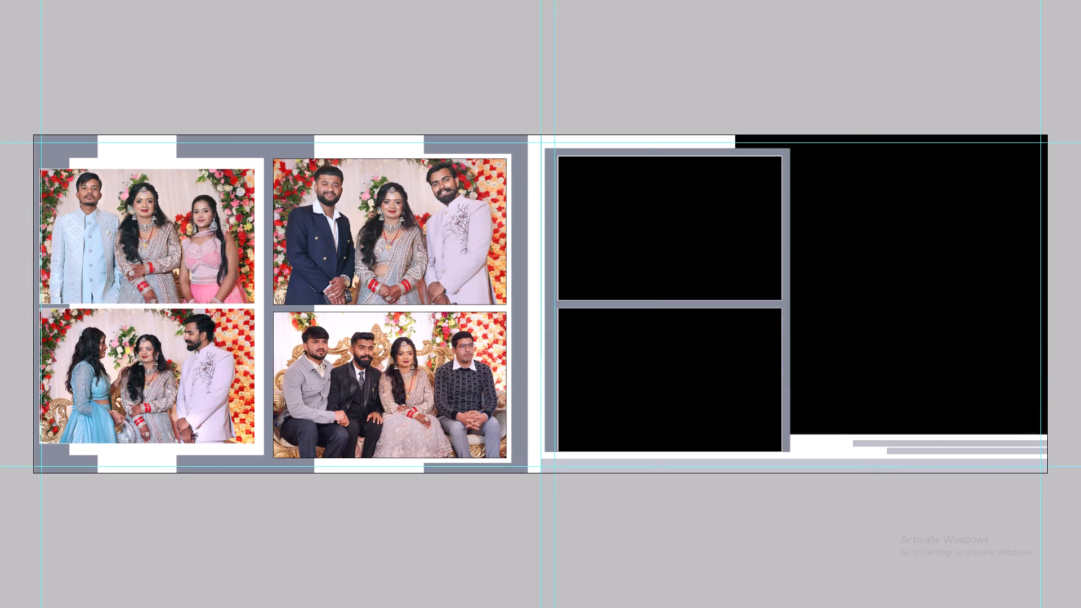
Select all the right-page layers of layout 41 except Layer 0 and shift them slightly.
key("minus")
key("ctrl+minus")
key("space")
left_click_drag(760, 263, 617, 275)
key("F7")
left_click_drag(494, 152, 749, 447, "ctrl+alt")
scroll(965, 464, "down", 20)
scroll(965, 464, "down", 3)
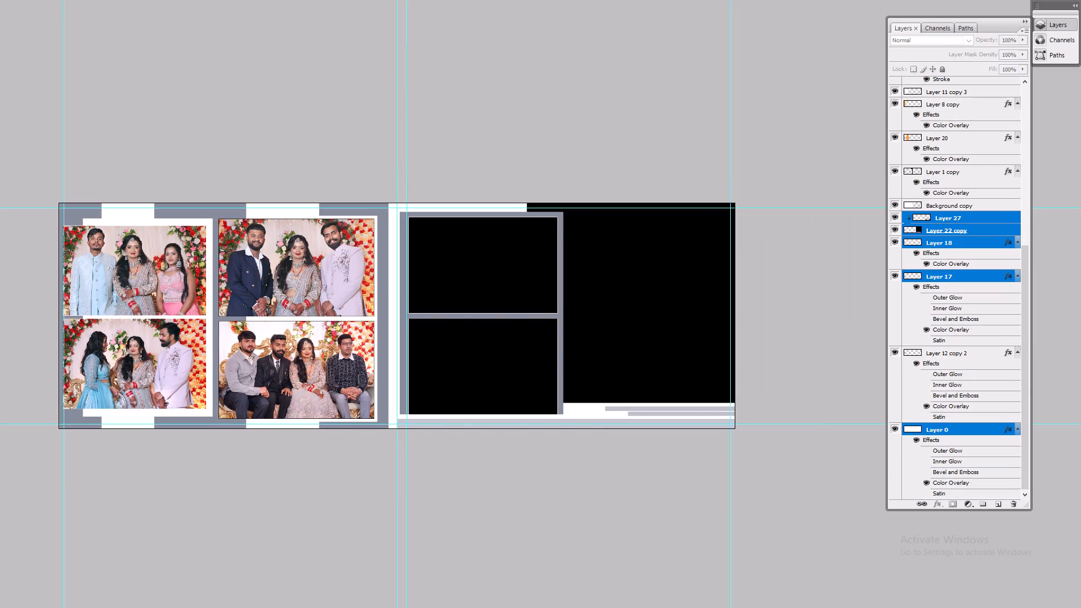
left_click(980, 430, "ctrl")
left_click_drag(531, 333, 568, 350)
Arrange layout 41 and 34 copy 2 as zoomed-out windows one above the other, with Layer 0 selected in 34 copy 2.
key("f")
left_click_drag(510, 39, 481, 236)
left_click(488, 302)
right_click(430, 303)
left_click(455, 315)
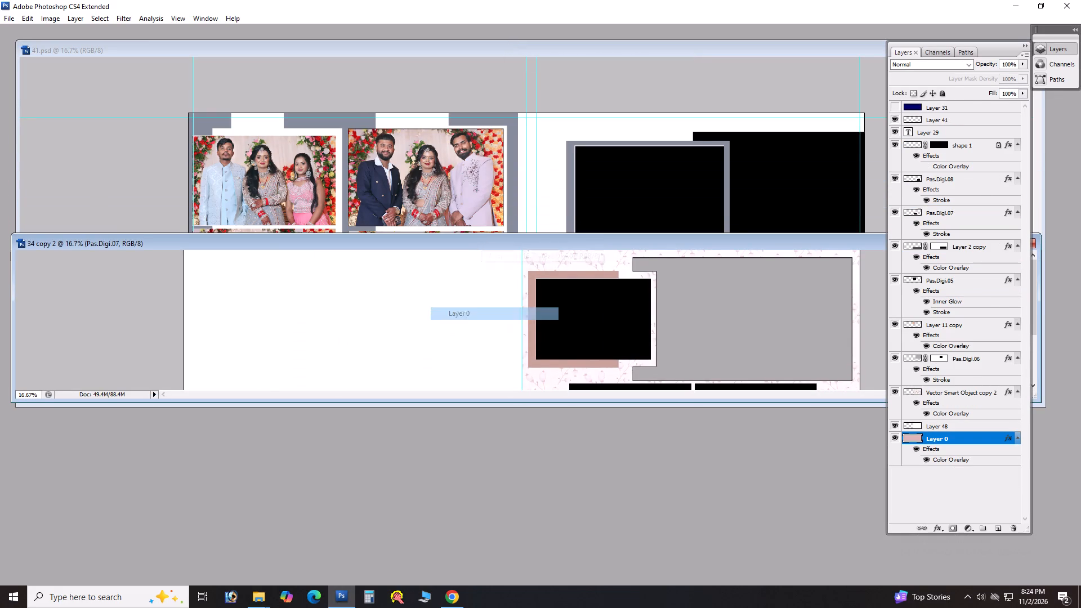
key("ctrl+minus")
key("ctrl+minus")
key("ctrl+minus")
left_click(423, 215)
key("ctrl+minus")
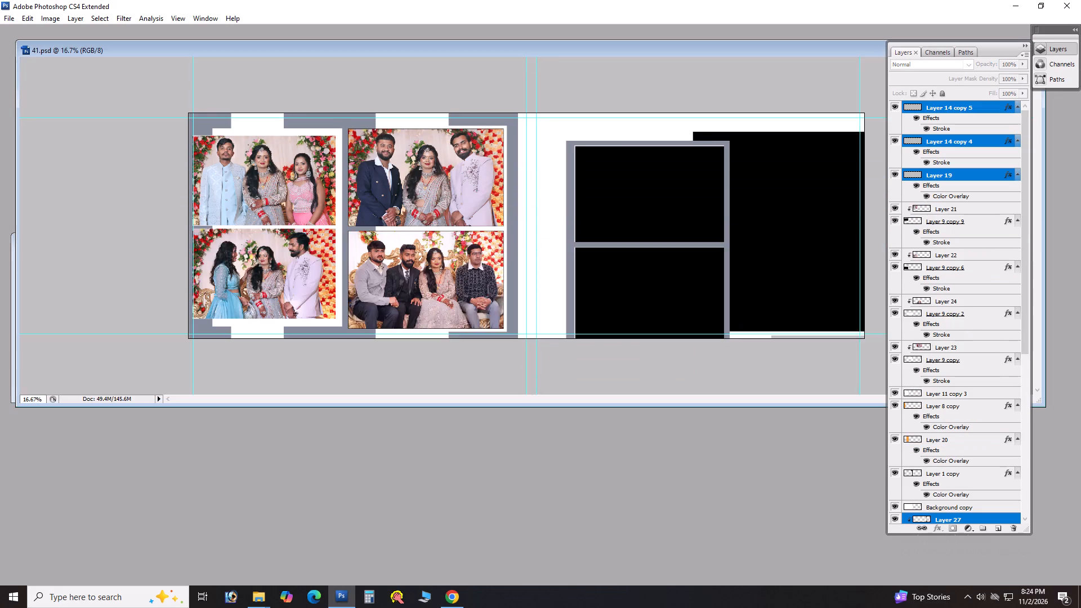
key("ctrl+minus")
left_click(570, 410)
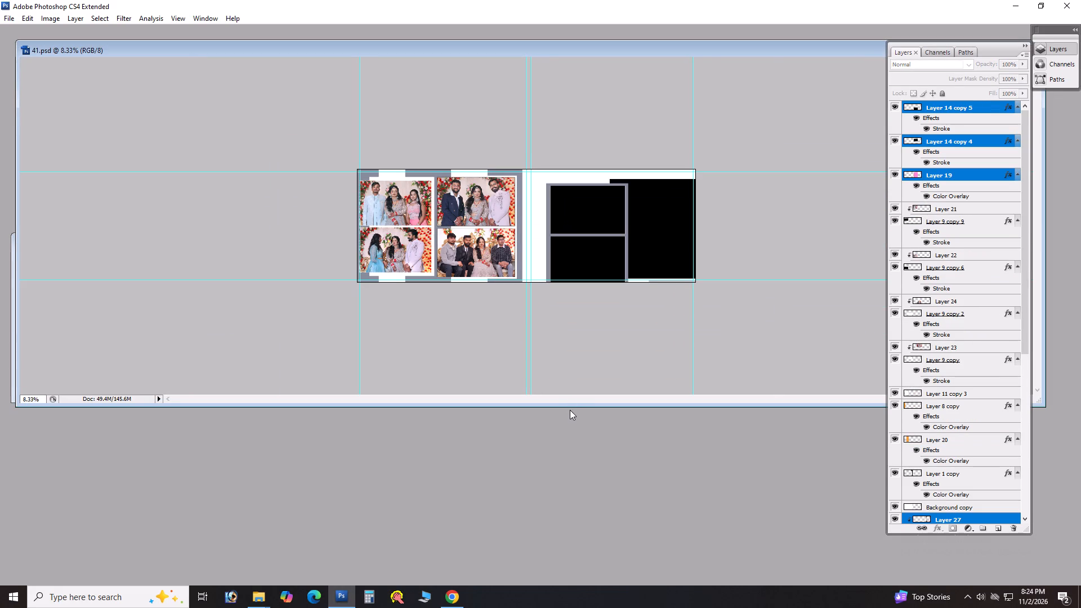
left_click(571, 403)
left_click_drag(575, 405, 575, 296)
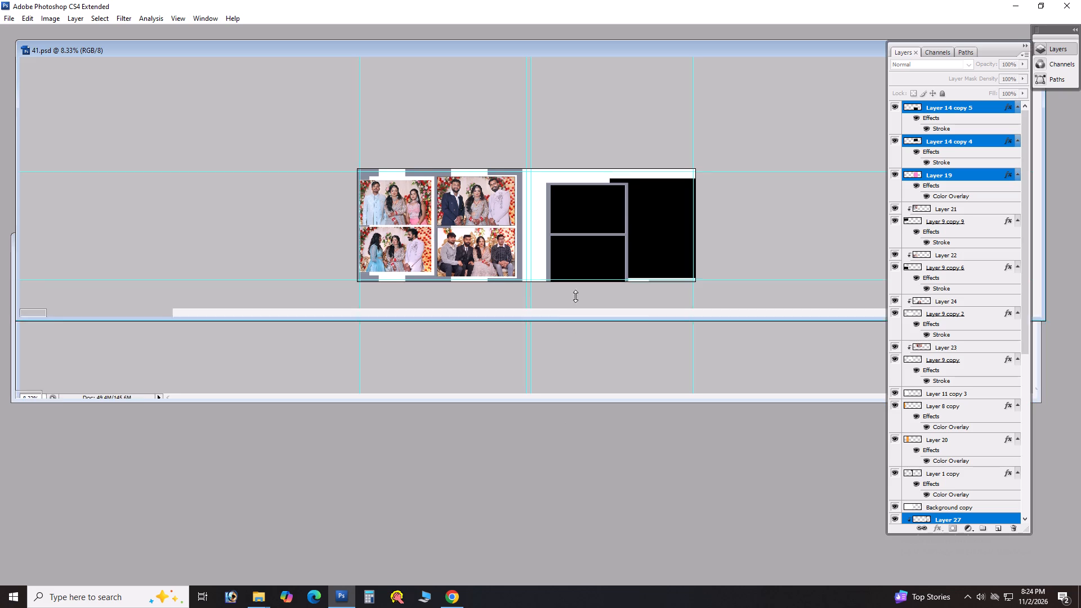
left_click_drag(575, 296, 562, 231)
Copy layout 41's selected layers onto the left page of 34 copy 2 and show that spread fitted in full screen.
left_click_drag(606, 138, 443, 299)
left_click_drag(459, 306, 461, 321)
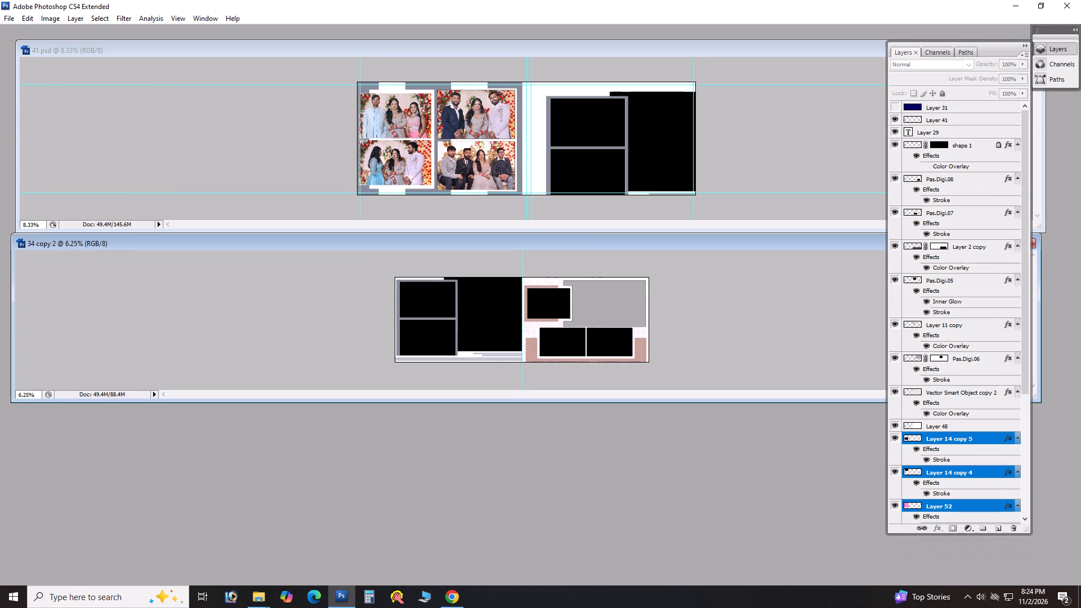
type("fff")
key("ctrl+0")
key("Tab")
key("Tab")
key("ctrl+0")
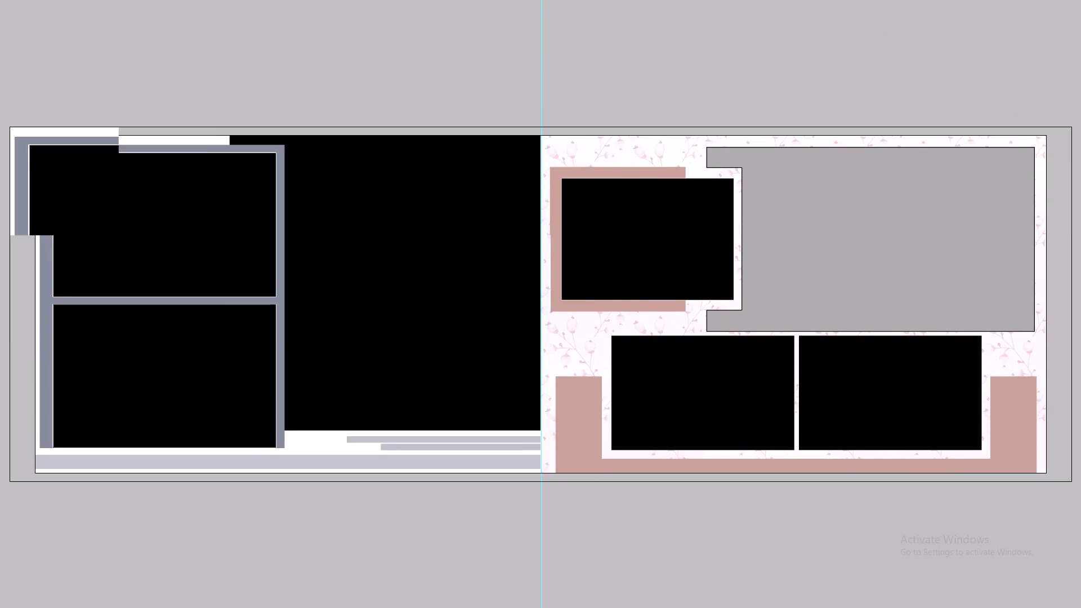
Flip the copied left-page layers horizontally.
key("ctrl+t")
right_click(479, 325)
left_click(524, 404)
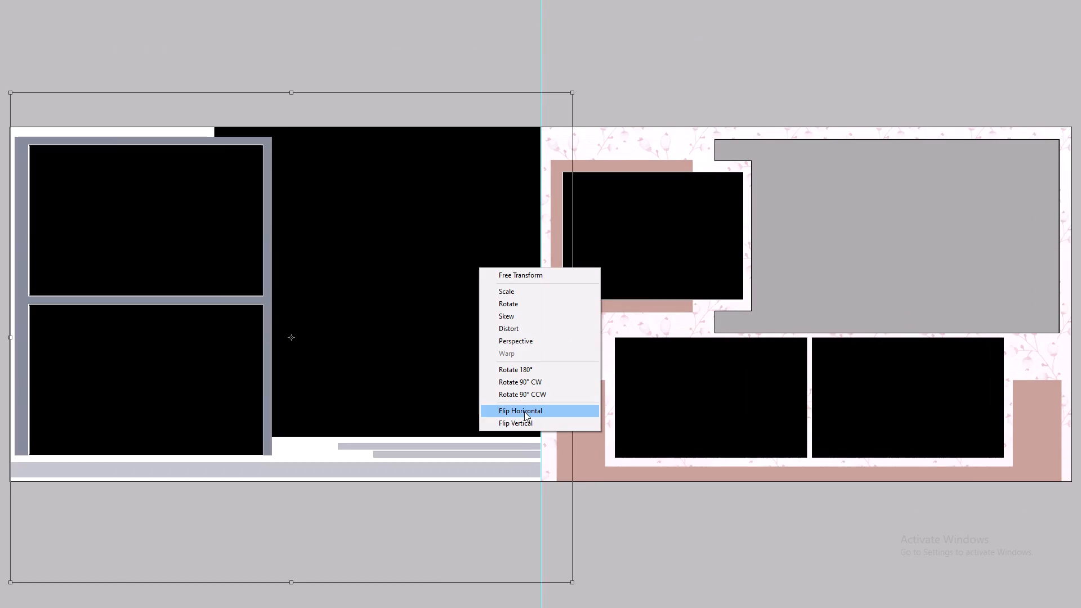
left_click(524, 412)
key("Return")
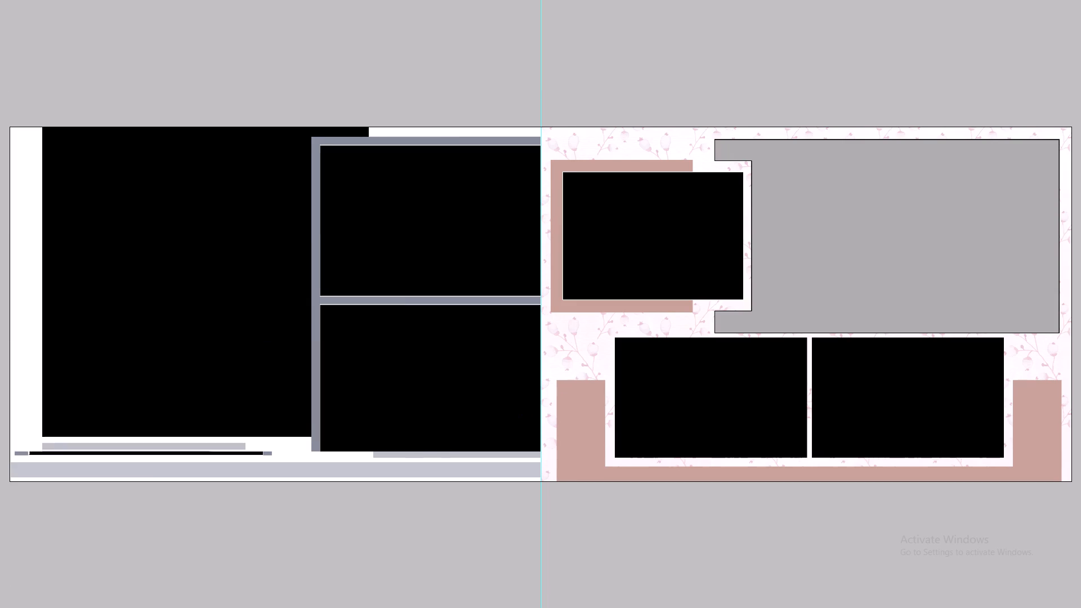
Move the flipped layers left so the stacked frames sit on the left page, against the centre guide.
key("space")
key("space")
key("space")
key("space")
key("space")
key("space")
key("space")
key("space")
key("space")
key("space")
left_click_drag(402, 377, 557, 391)
left_click_drag(542, 386, 521, 381, "shift")
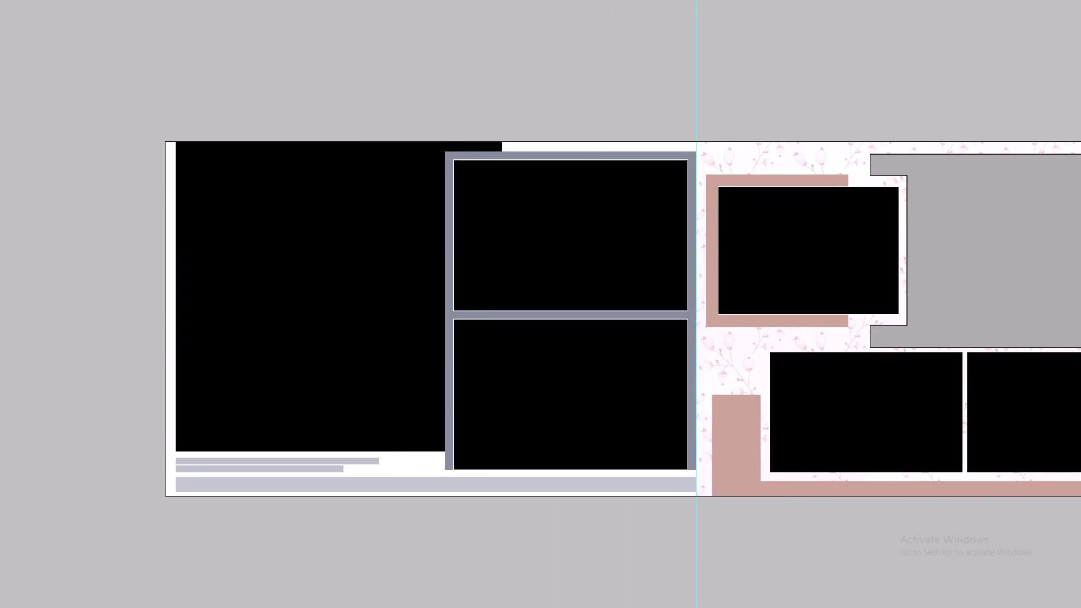
Nudge the flipped layers flush with the left page's outer bottom corner and show the whole spread.
key("space")
left_click_drag(274, 434, 483, 413)
left_click_drag(386, 400, 555, 515, "ctrl")
left_click_drag(311, 470, 526, 265)
left_click_drag(259, 227, 660, 449, "ctrl")
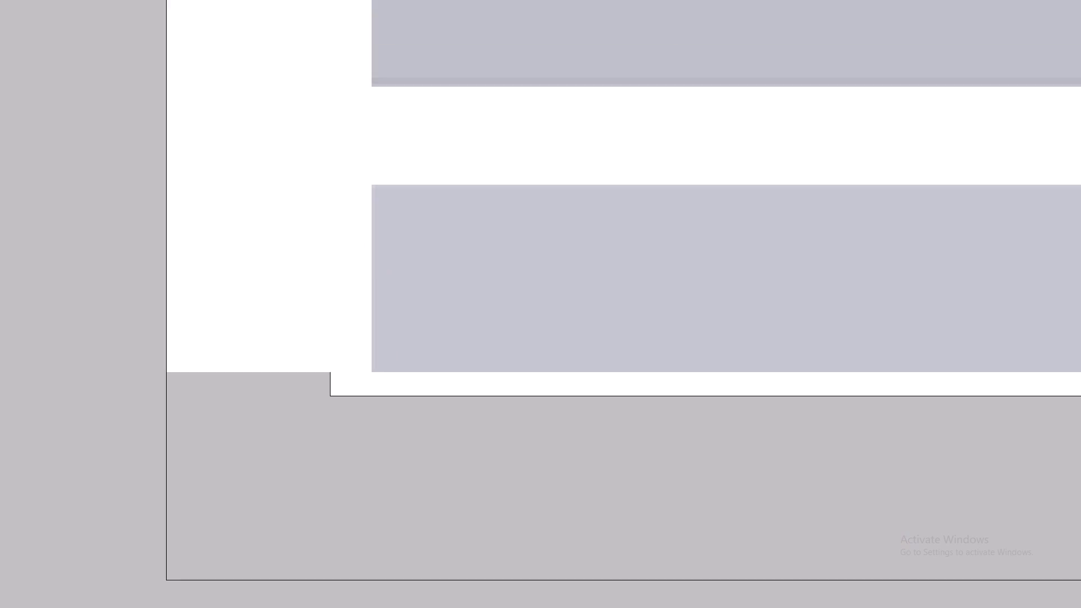
left_click_drag(620, 370, 723, 280)
key("shift+Left")
key("shift+Left")
key("shift+Down")
key("shift+Left")
key("shift+Left")
key("shift+Down")
key("shift+Left")
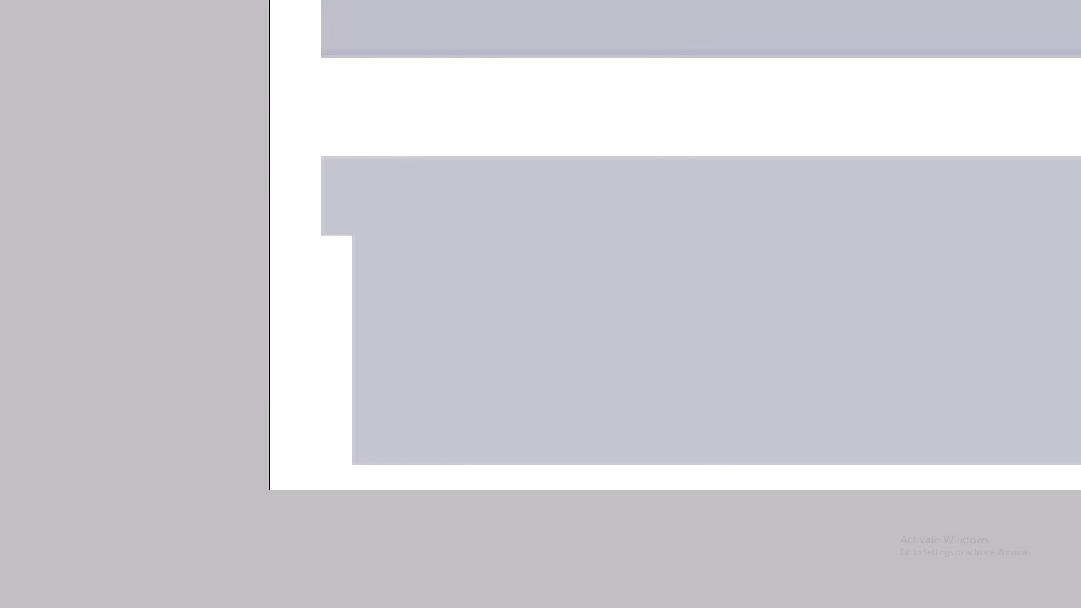
key("shift+Left")
key("shift+Down")
key("Left")
key("Up")
key("Left")
key("Left")
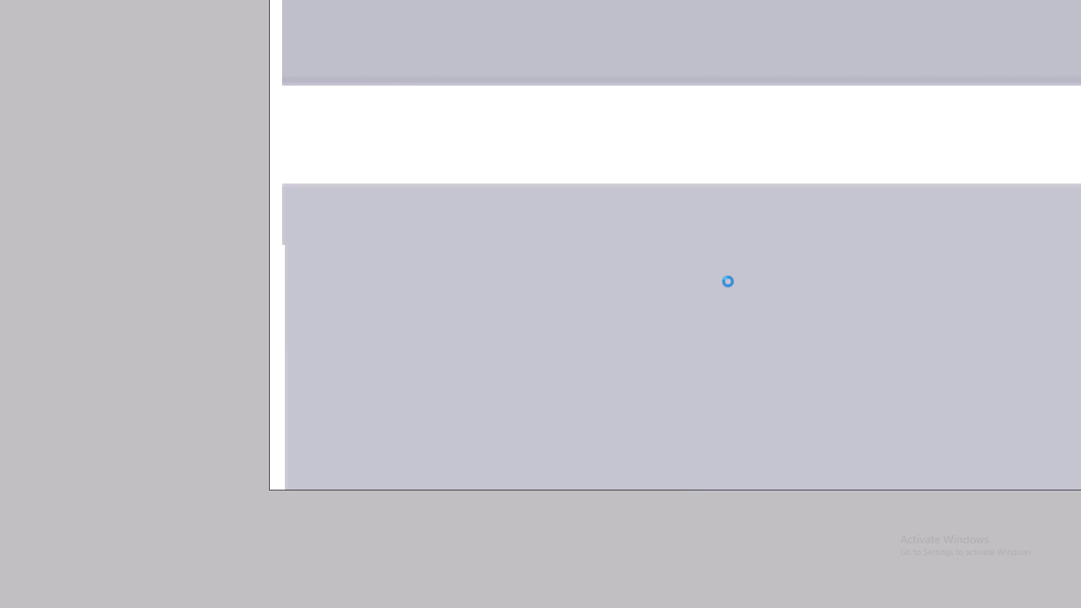
key("Up")
key("Left")
key("Up")
key("Up")
key("Left")
key("Left")
key("Down")
key("Left")
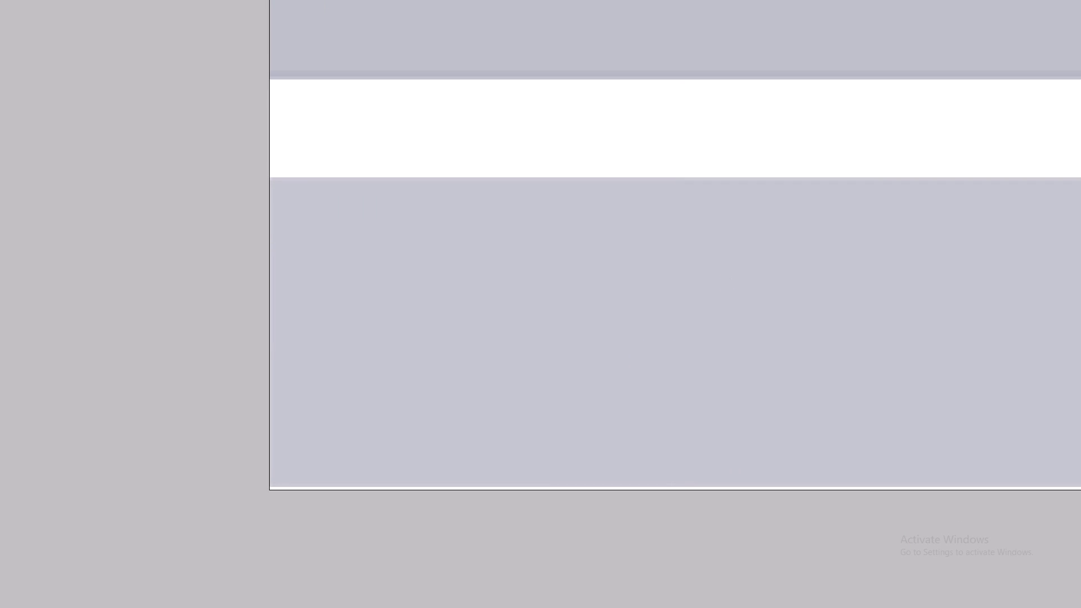
key("Down")
key("ctrl+0")
key("v")
key("ctrl+minus")
key("v")
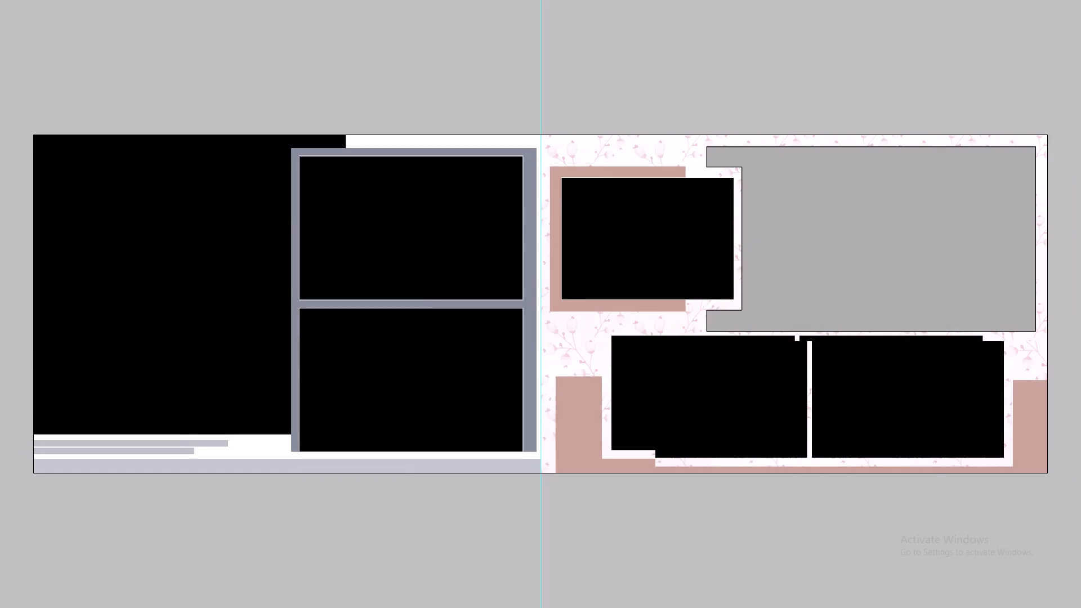
Open photo DSC08423 from folder 01 in Photoshop and enlarge its view.
key("alt+Tab")
left_click(756, 263, "alt")
left_click(384, 155)
left_click_drag(356, 159, 533, 263)
key("alt+Tab")
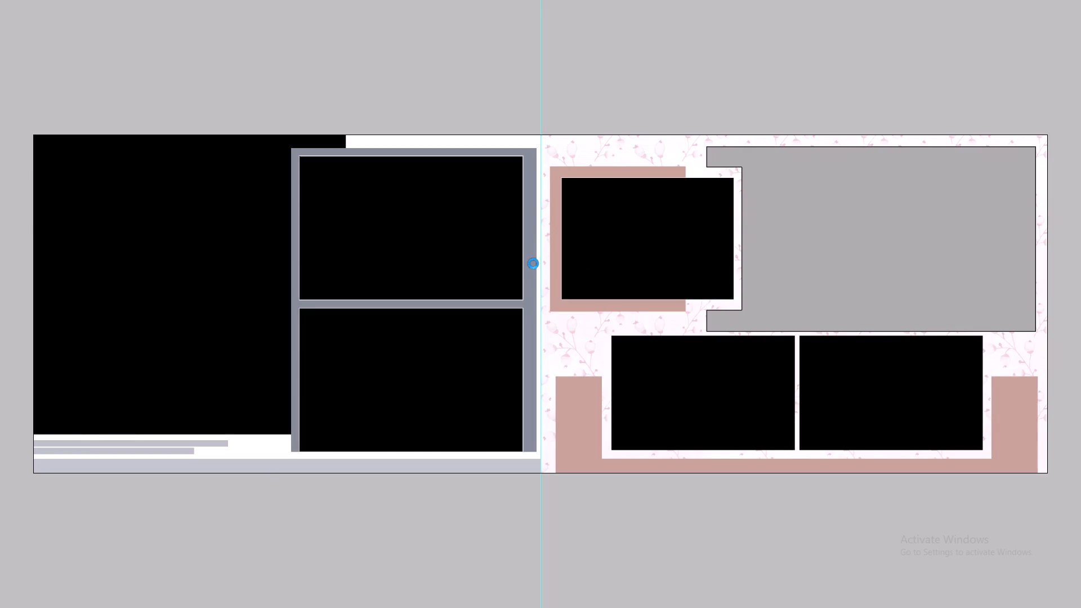
key("F6")
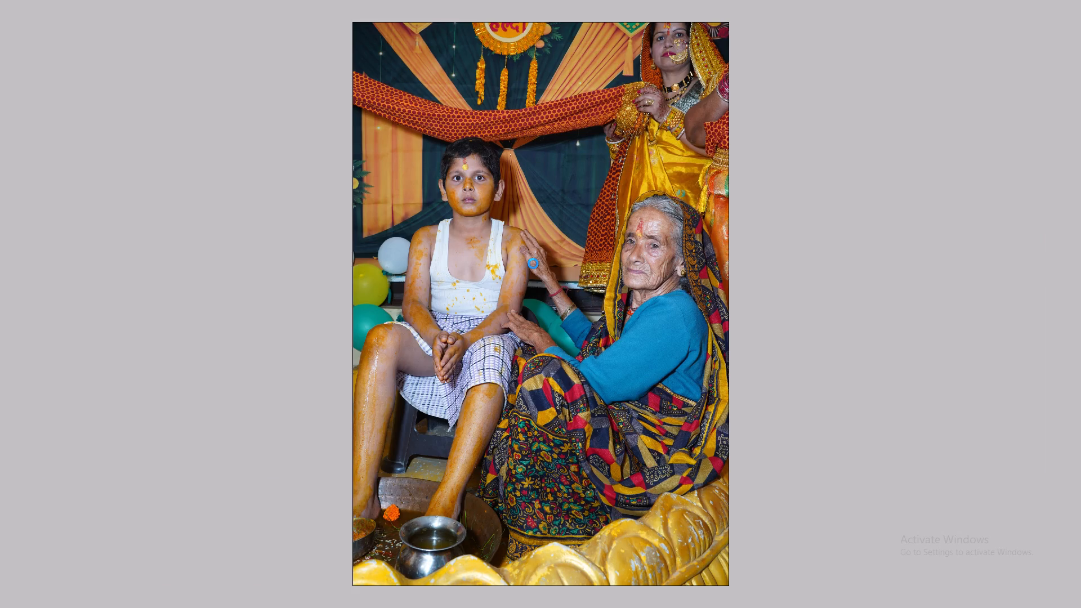
key("ctrl+plus")
key("ctrl+d")
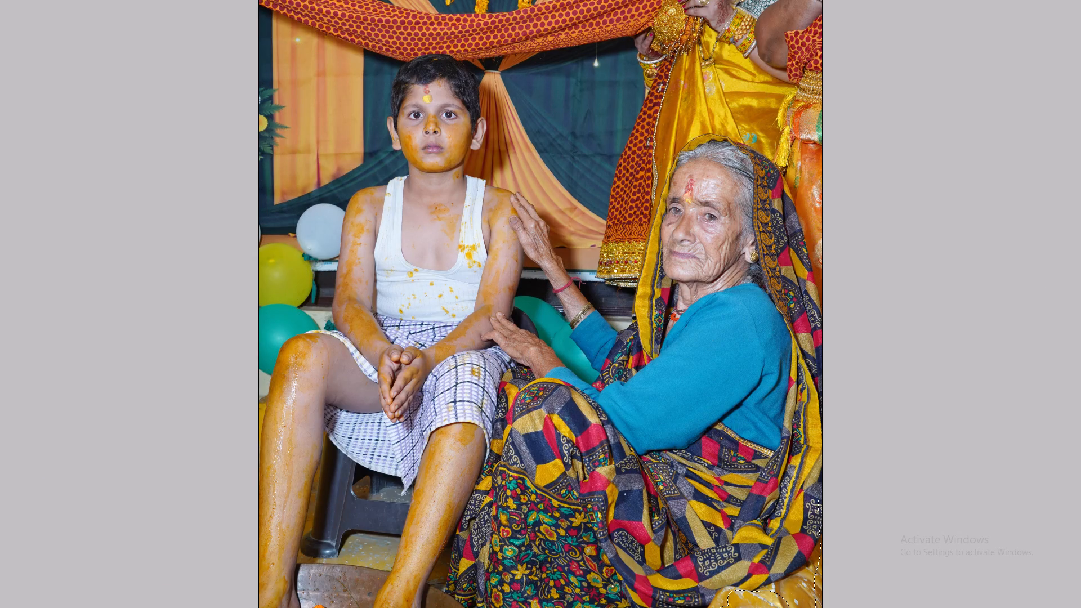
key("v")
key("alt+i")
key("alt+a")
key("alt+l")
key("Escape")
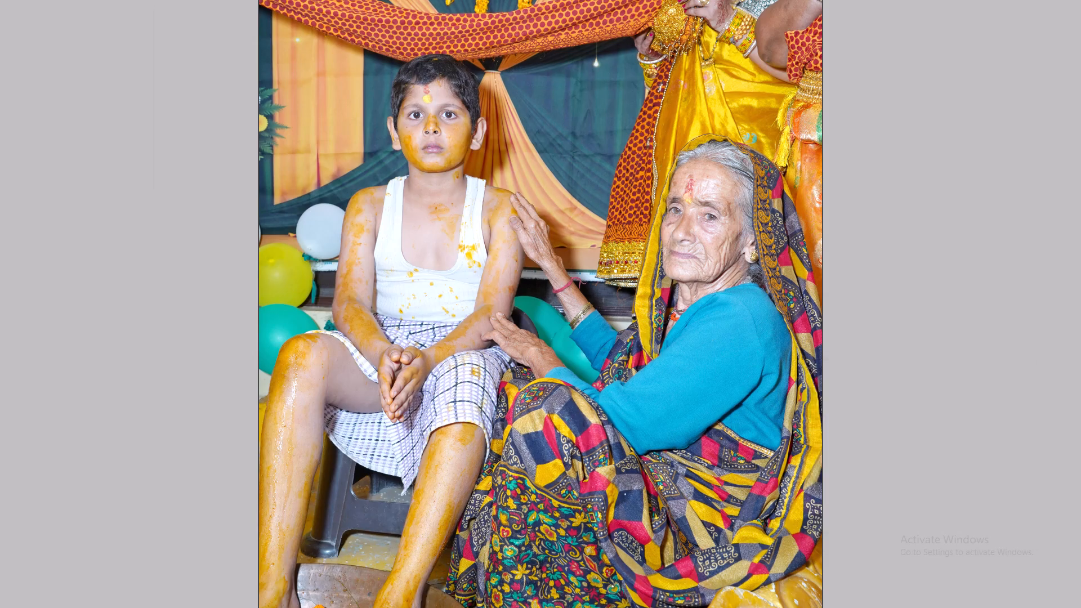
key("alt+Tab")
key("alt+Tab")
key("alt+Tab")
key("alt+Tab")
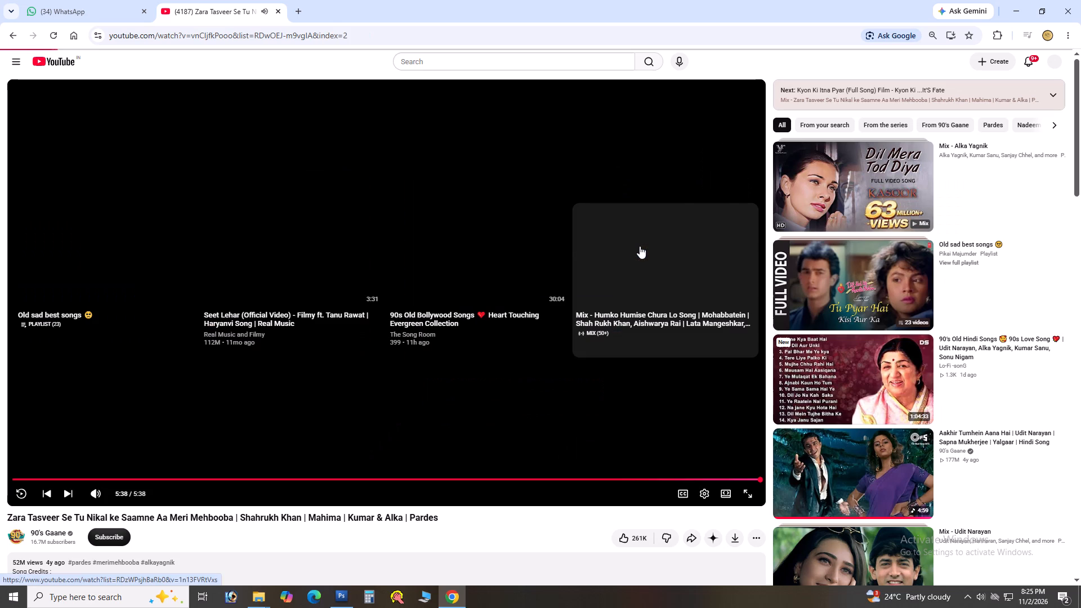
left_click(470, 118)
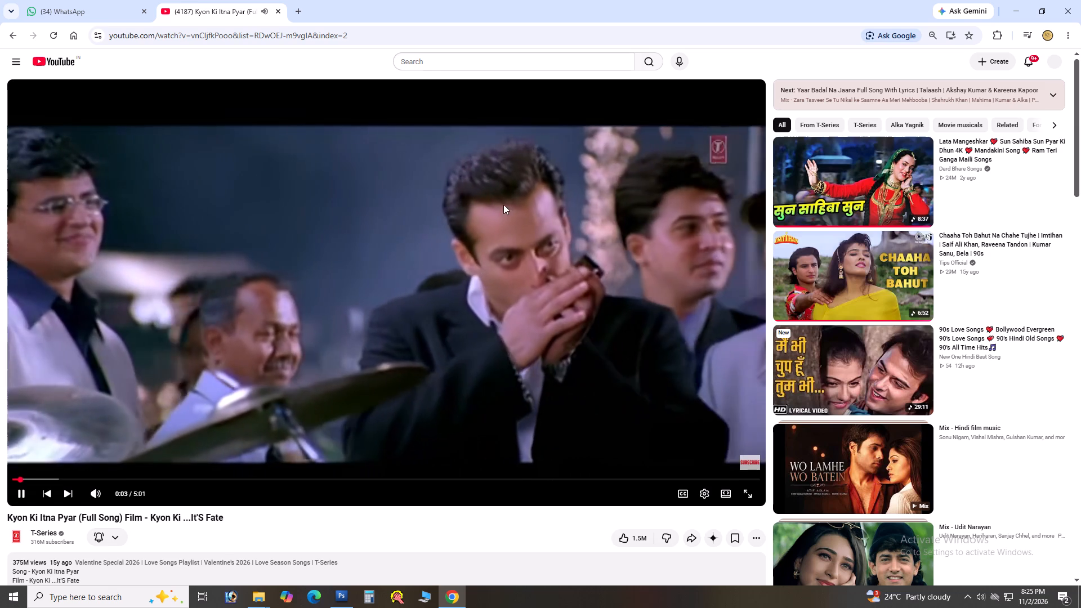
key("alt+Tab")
Apply Levels to the photo with midtones 1.05, white input 248 and a raised black input, comparing before and after.
left_click(534, 201)
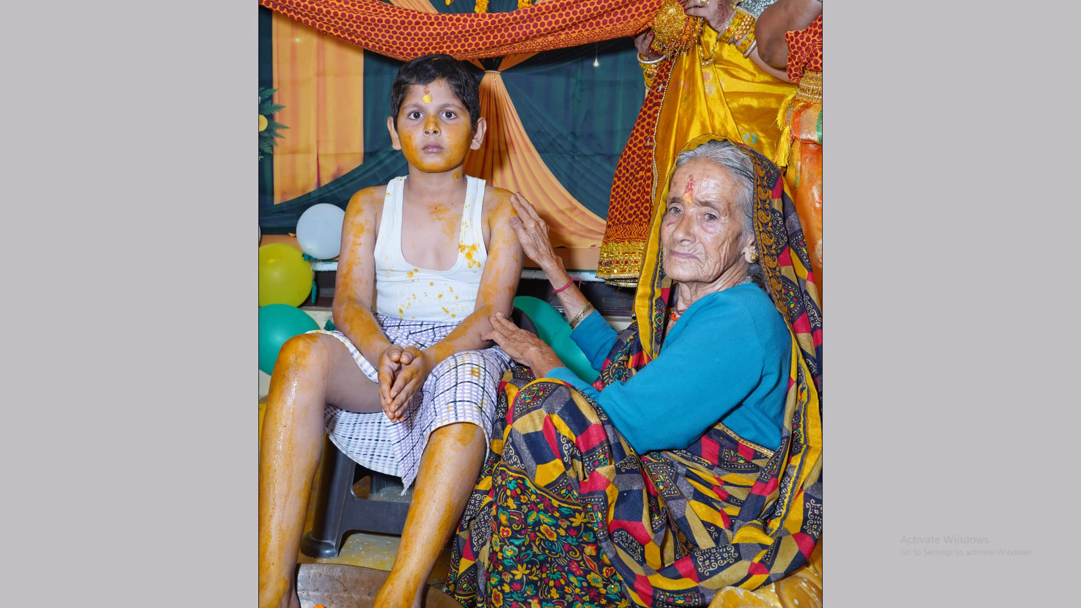
key("ctrl+l")
left_click(881, 481)
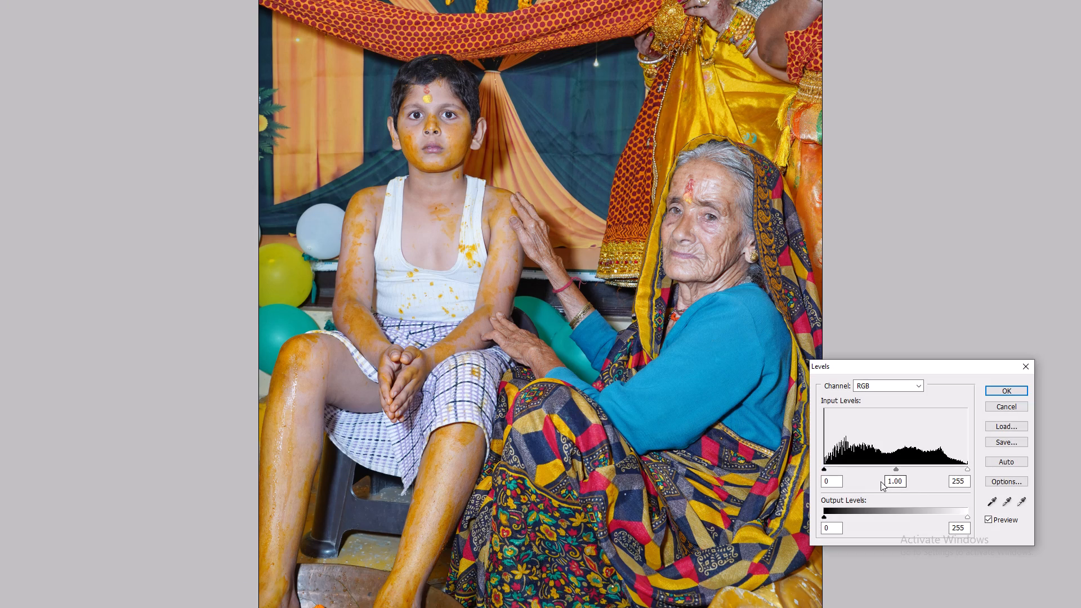
left_click_drag(896, 484, 887, 481)
scroll(887, 481, "up", 6)
key("Tab")
scroll(887, 481, "down", 8)
key("shift+Tab")
key("shift+Tab")
scroll(887, 481, "up", 14, "shift")
scroll(887, 481, "up", 3)
key("Return")
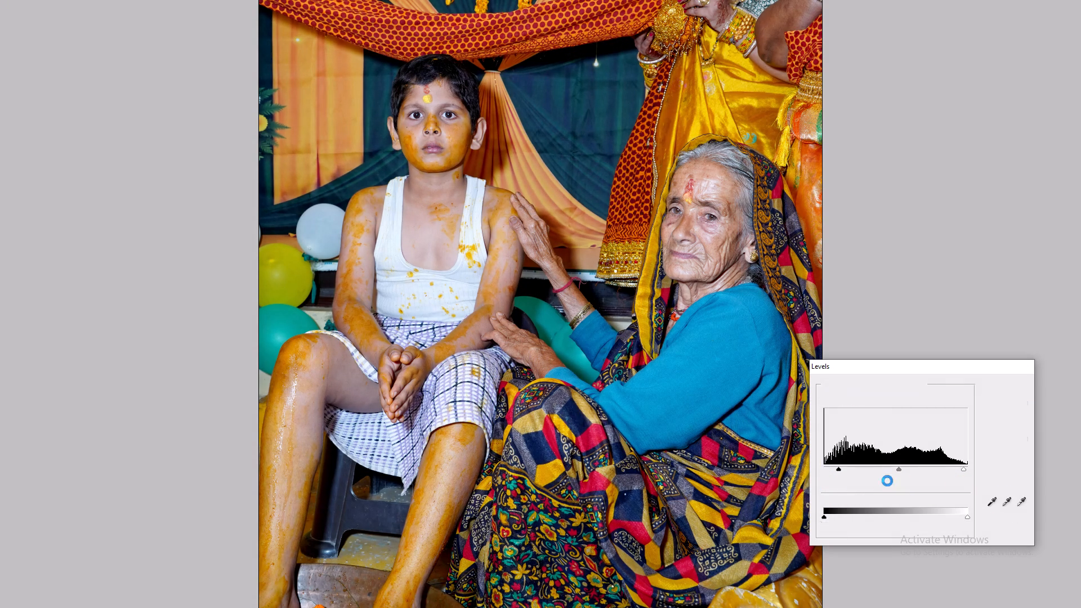
key("ctrl+alt+z")
key("ctrl+z")
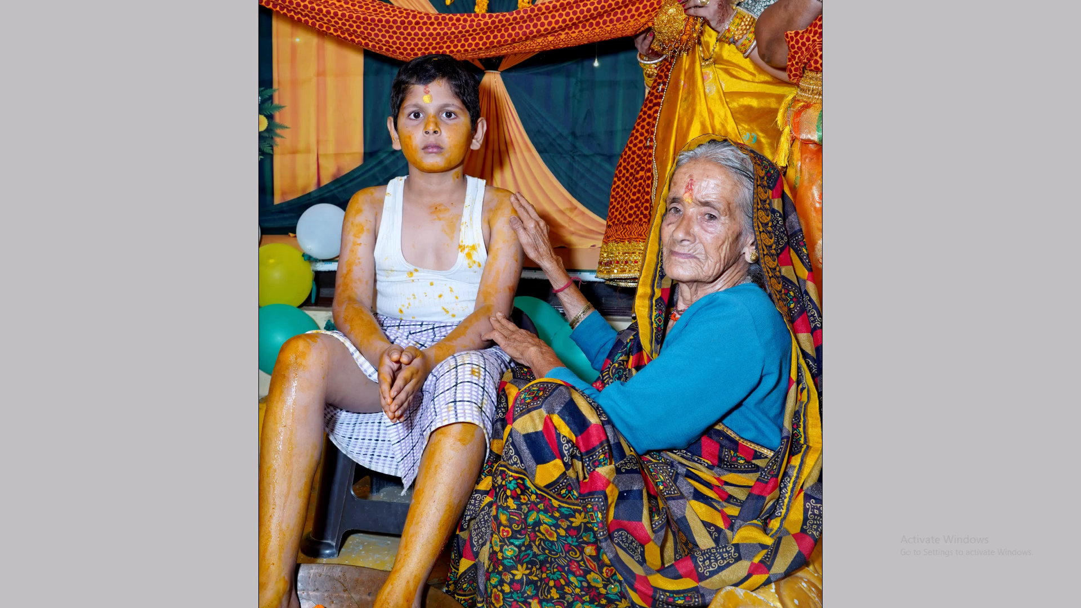
Apply a further image adjustment to the photo with its preset values and fade it to 50%.
key("alt+i")
key("alt+a")
key("alt+x")
key("Return")
key("ctrl+0")
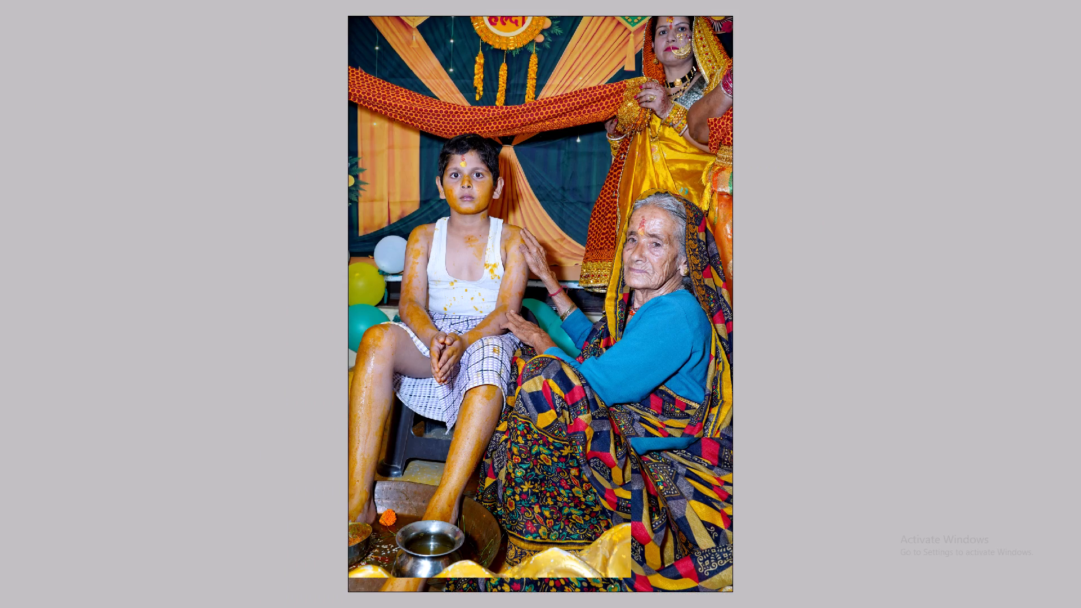
key("ctrl+shift+f")
type("50")
key("Return")
key("ctrl+0")
Cut the entire retouched photo to the clipboard and close its file without saving.
key("ctrl+a")
key("ctrl+x")
key("ctrl+w")
key("Tab")
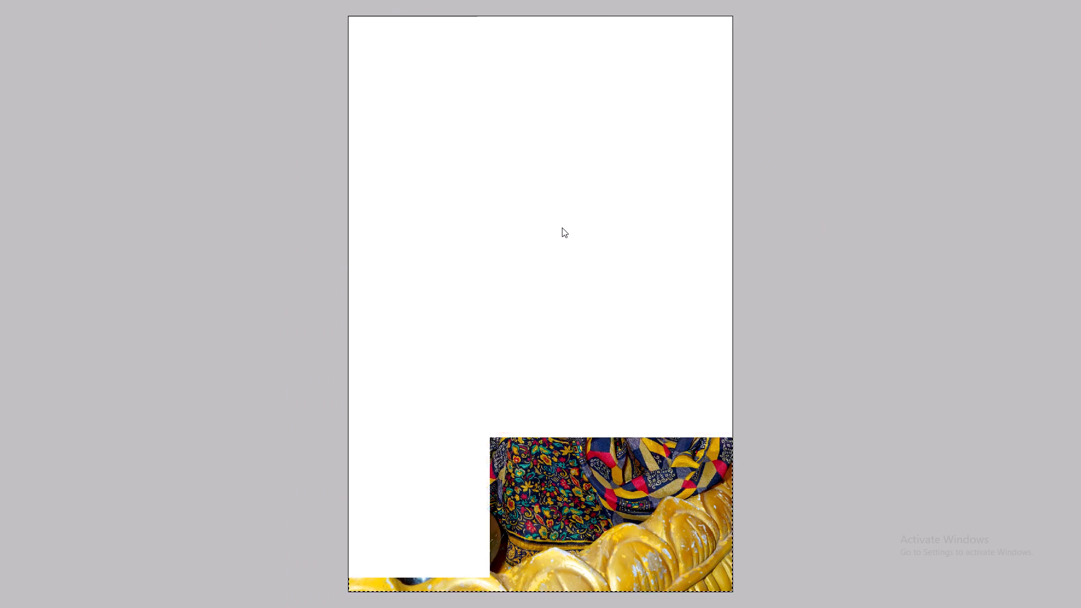
key("Tab")
key("Return")
Paste the photo above Layer 22 copy, clipped to the left page's large frame.
key("ctrl+minus")
key("v")
key("space")
left_click_drag(333, 239, 464, 245)
right_click(415, 260)
left_click(453, 271)
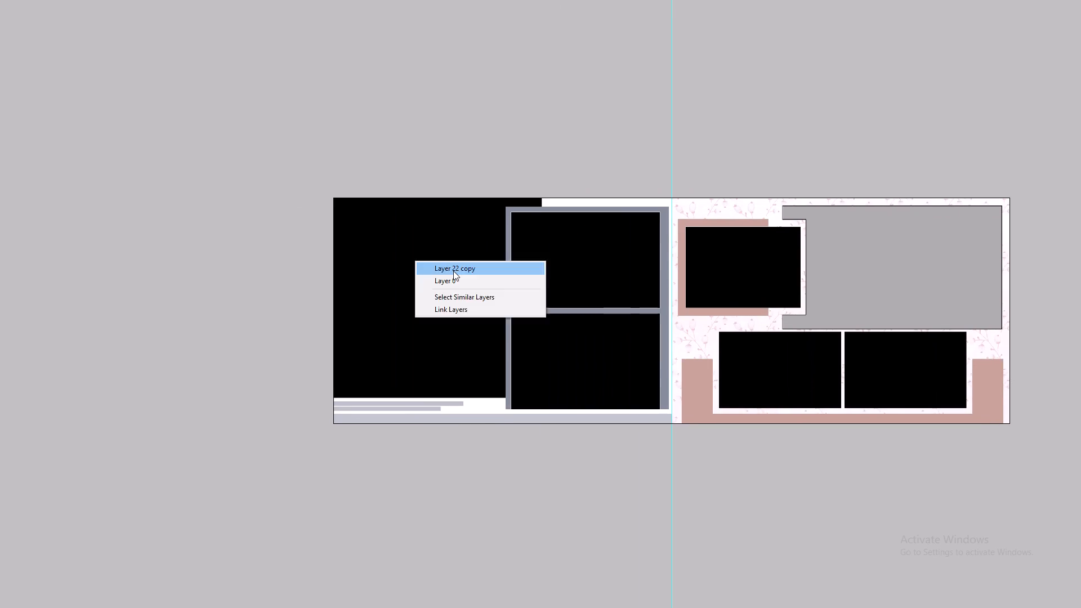
key("ctrl+v")
key("ctrl+g")
key("ctrl+alt+z")
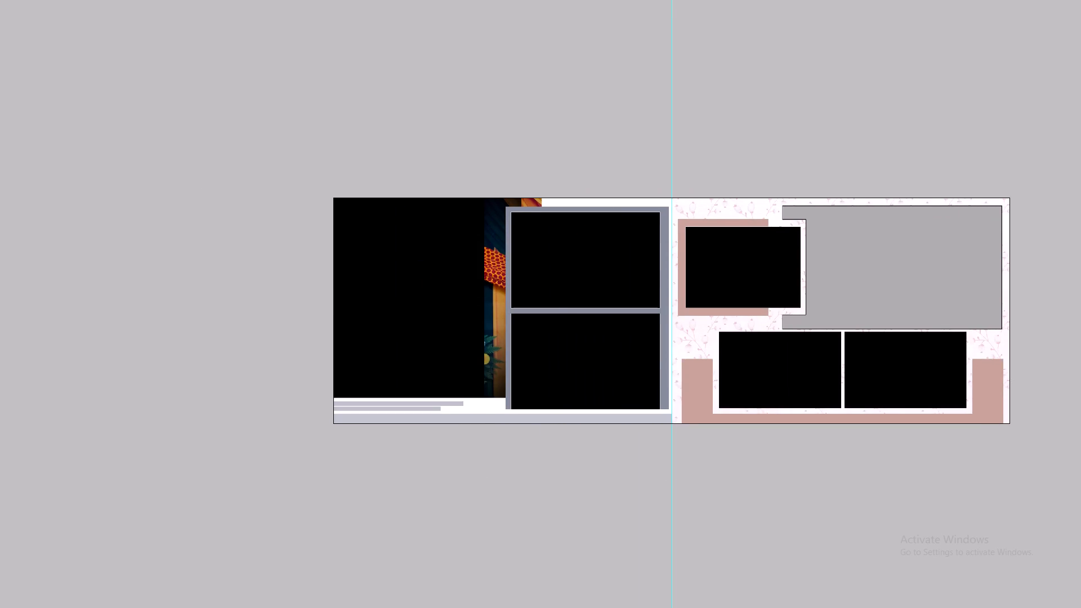
Scale the pasted photo down and move it over the left page's large frame.
key("ctrl+t")
left_click_drag(483, 199, 599, 360, "alt+shift")
left_click_drag(680, 403, 436, 231)
key("space")
left_click_drag(436, 266, 545, 202)
left_click(758, 294)
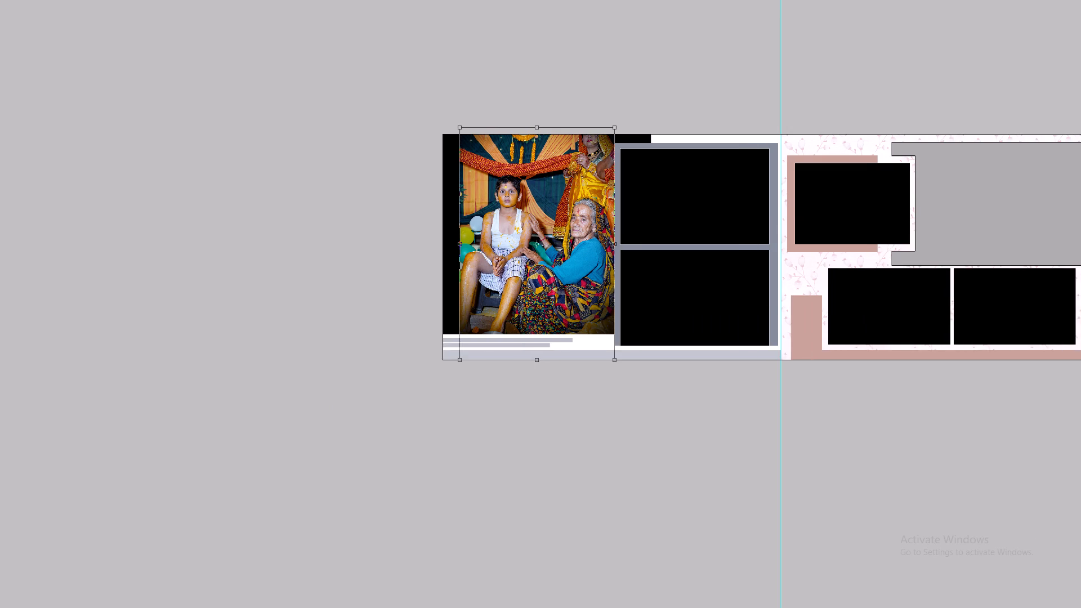
Enlarge the photo from its upper-left corner, then trim its size so it just spans the large frame's width.
left_click_drag(462, 126, 404, 95, "shift")
key("ctrl+plus")
key("space")
key("space")
key("space")
key("space")
key("space")
key("space")
key("space")
key("space")
key("space")
left_click_drag(401, 149, 419, 155)
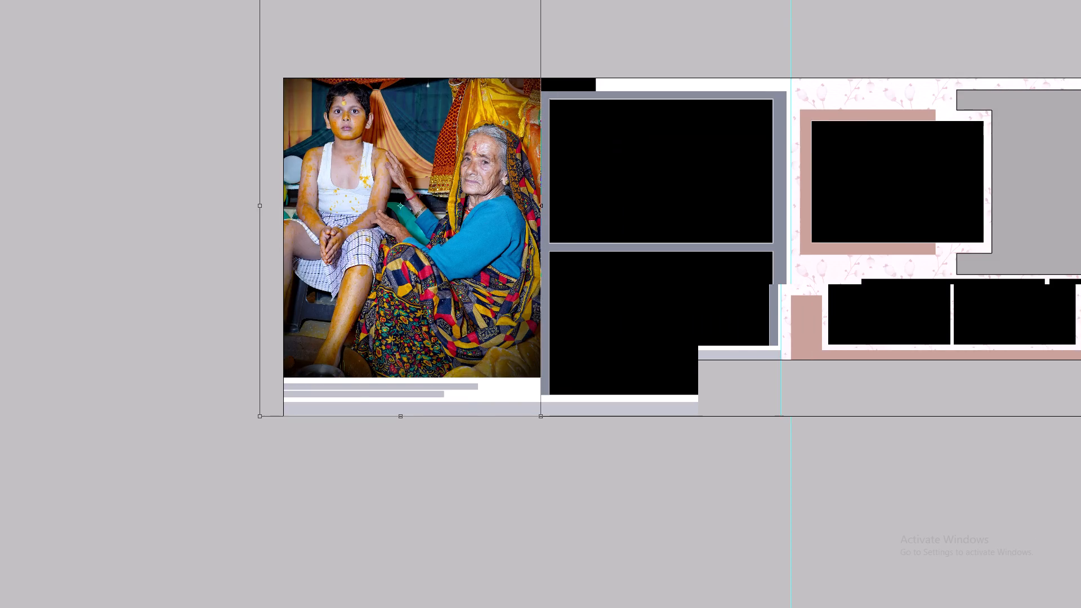
left_click_drag(419, 155, 595, 249)
left_click_drag(453, 92, 474, 123, "shift")
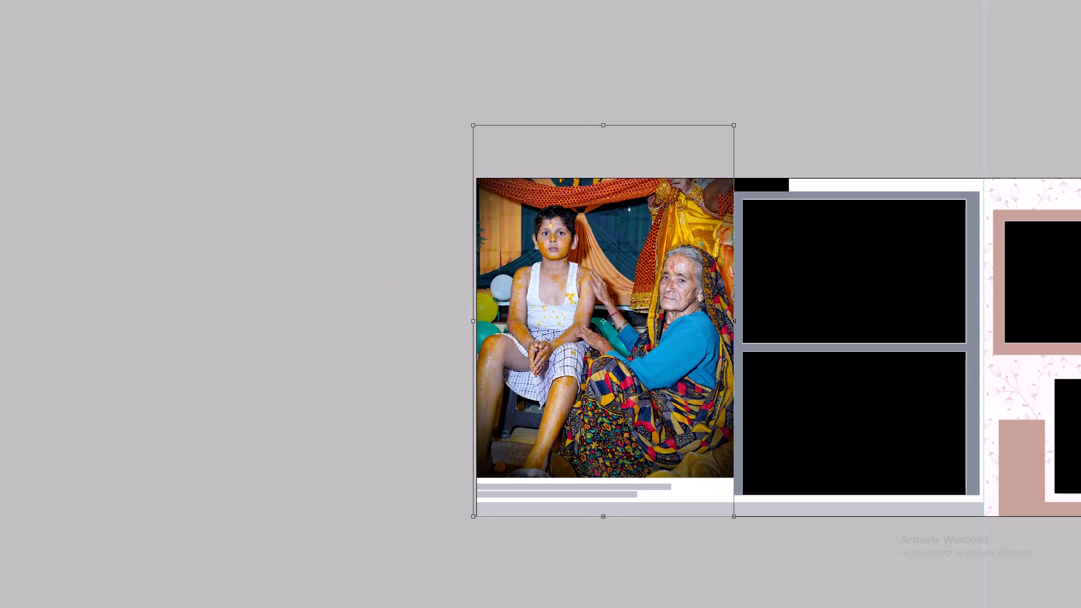
left_click_drag(474, 123, 475, 124, "shift")
Shift the photo slightly up within the large frame, enlarge it a little from its lower-right corner and apply the transform.
key("shift+space")
left_click_drag(578, 256, 525, 202)
left_click_drag(572, 248, 570, 229, "shift")
key("shift+space")
left_click_drag(653, 312, 647, 300)
left_click_drag(675, 435, 682, 442, "shift")
key("Return")
key("ctrl+plus")
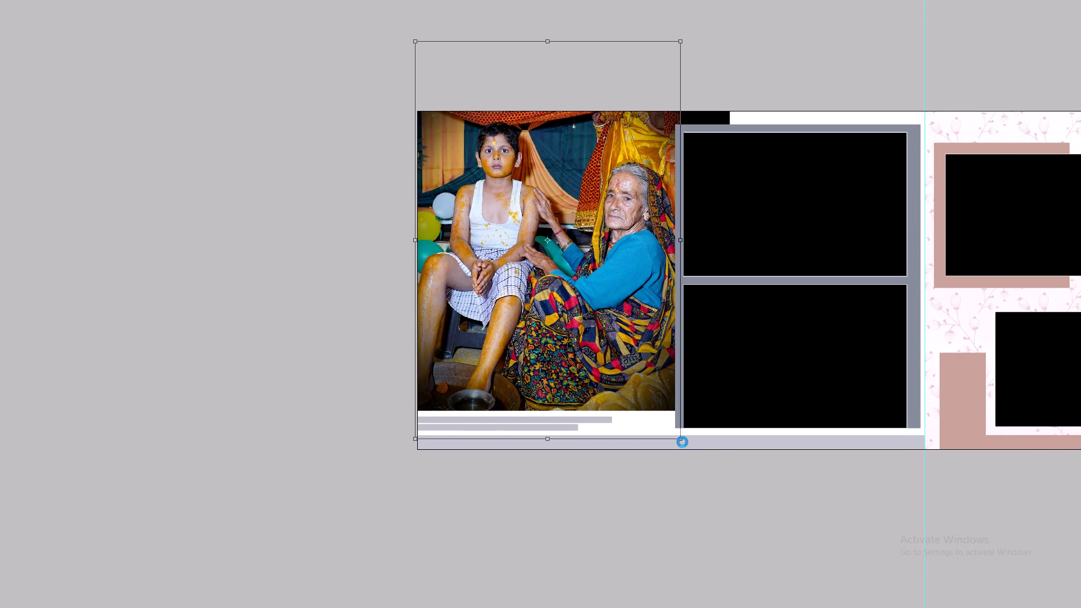
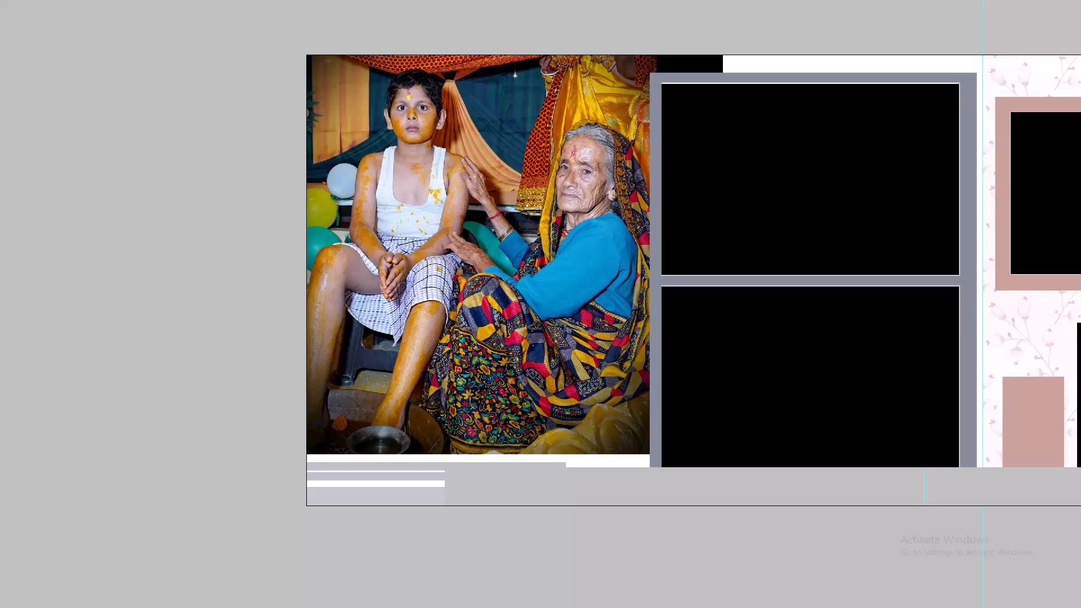
Select the top-right edge of the large photo beside the grey panel and stretch it rightward over the black gap.
key("ctrl+plus")
key("space")
key("space")
key("space")
key("space")
key("space")
left_click_drag(687, 111, 646, 263)
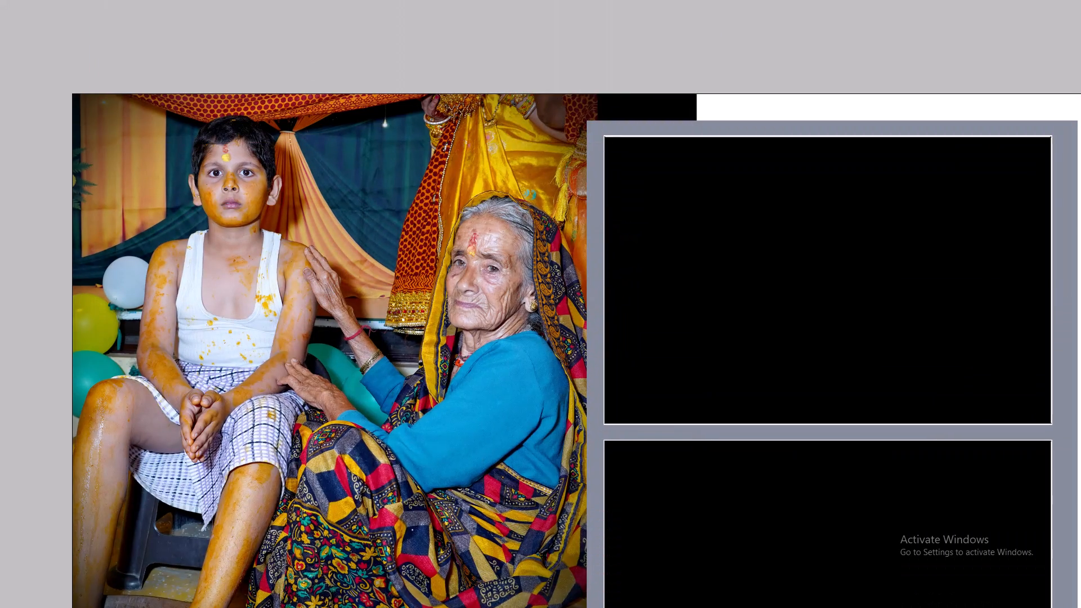
key("m")
left_click_drag(583, 47, 677, 244)
key("space")
left_click_drag(653, 208, 592, 284)
left_click_drag(591, 283, 594, 269)
key("space")
left_click_drag(617, 239, 355, 324)
key("ctrl+t")
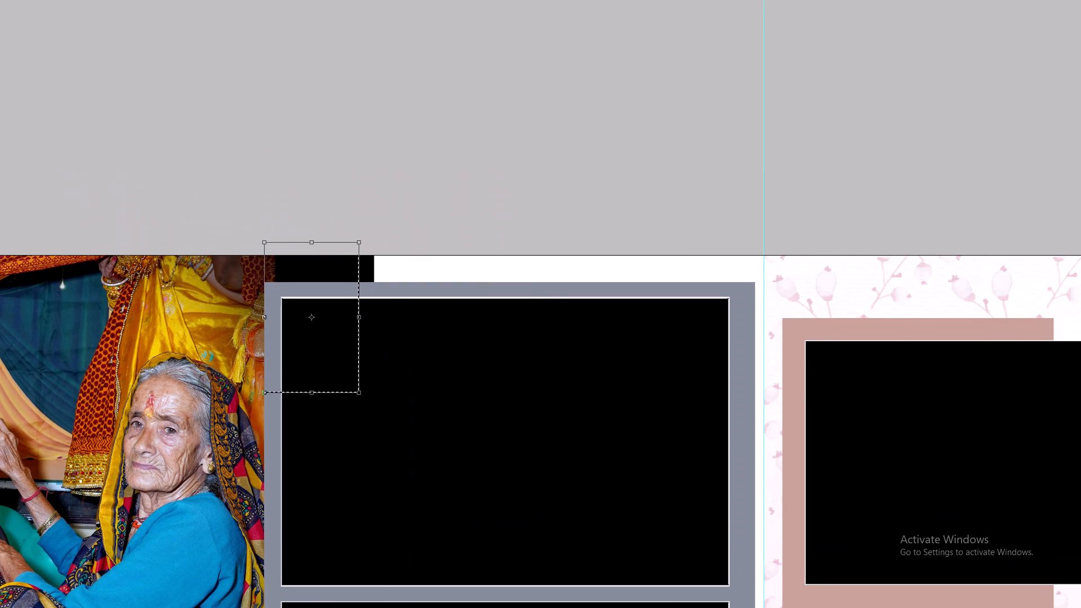
left_click_drag(360, 320, 878, 327)
key("Return")
key("ctrl+d")
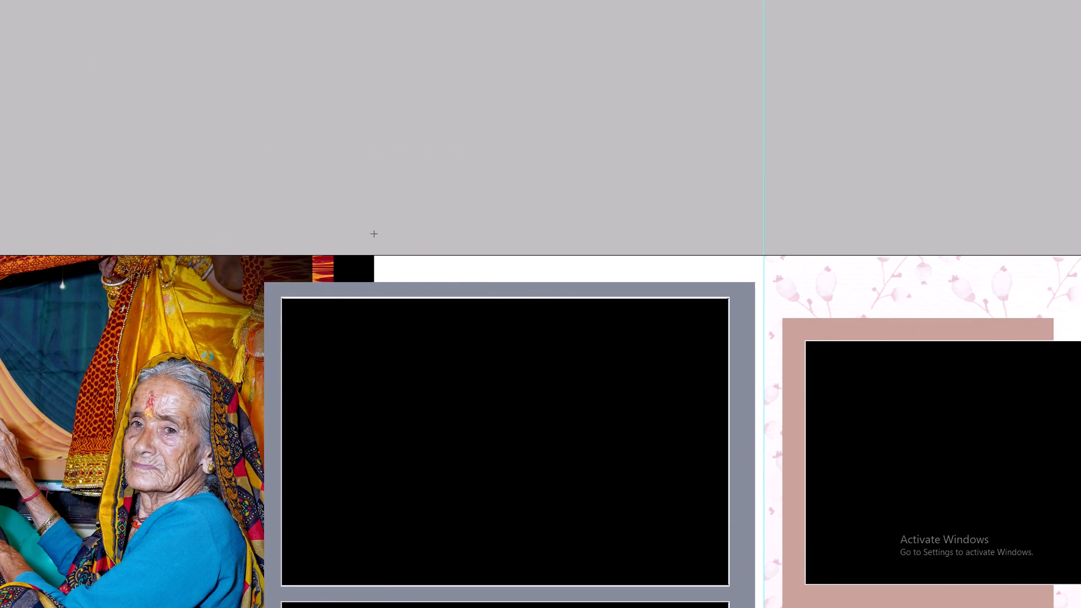
Select the end of the stretched strip above the grey panel and widen it rightward to cover the remaining black area.
left_click_drag(287, 184, 449, 441)
key("ctrl+t")
left_click_drag(451, 356, 833, 396)
key("Return")
key("ctrl+d")
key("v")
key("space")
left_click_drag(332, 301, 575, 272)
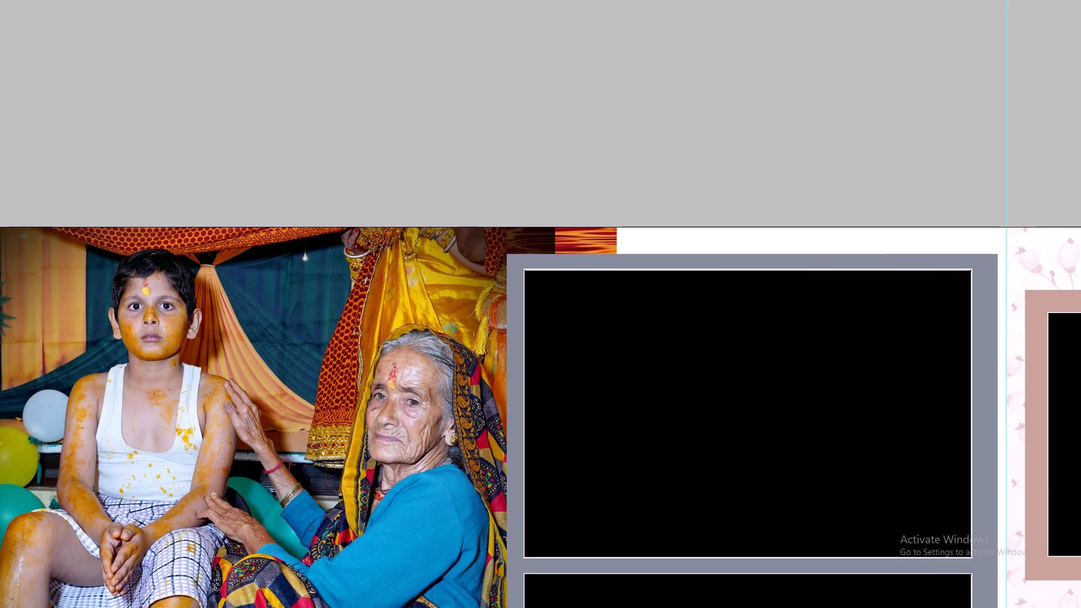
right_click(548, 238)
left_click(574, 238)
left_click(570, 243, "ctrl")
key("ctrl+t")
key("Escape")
Select part of the dark strip above the grey panel, stretch it rightward over the orange-red streaks and deselect.
key("m")
left_click_drag(531, 199, 582, 313)
key("ctrl+t")
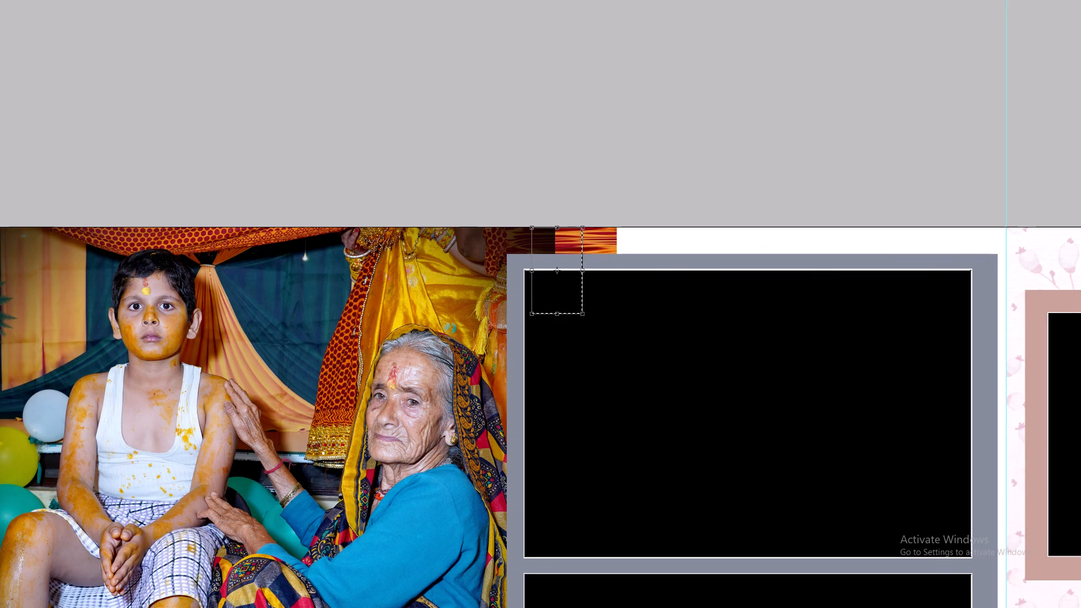
left_click_drag(586, 272, 745, 280)
key("Return")
key("ctrl+d")
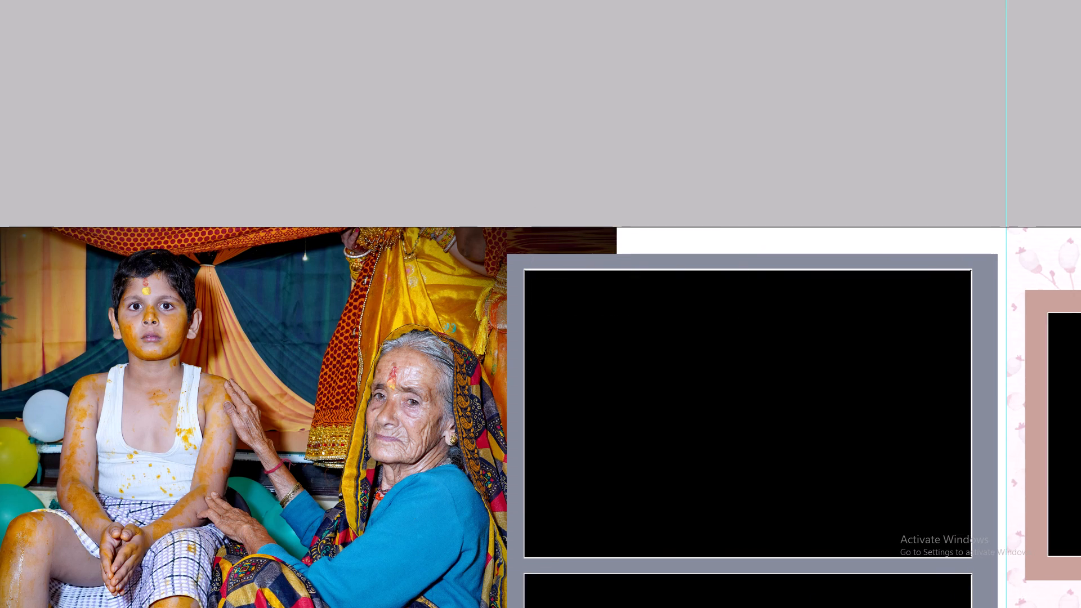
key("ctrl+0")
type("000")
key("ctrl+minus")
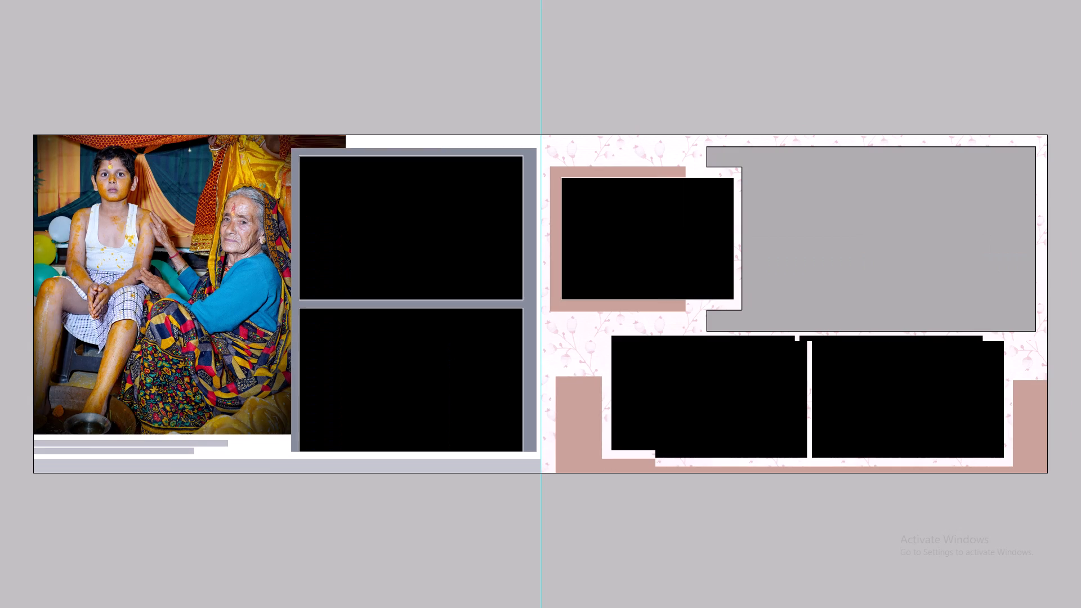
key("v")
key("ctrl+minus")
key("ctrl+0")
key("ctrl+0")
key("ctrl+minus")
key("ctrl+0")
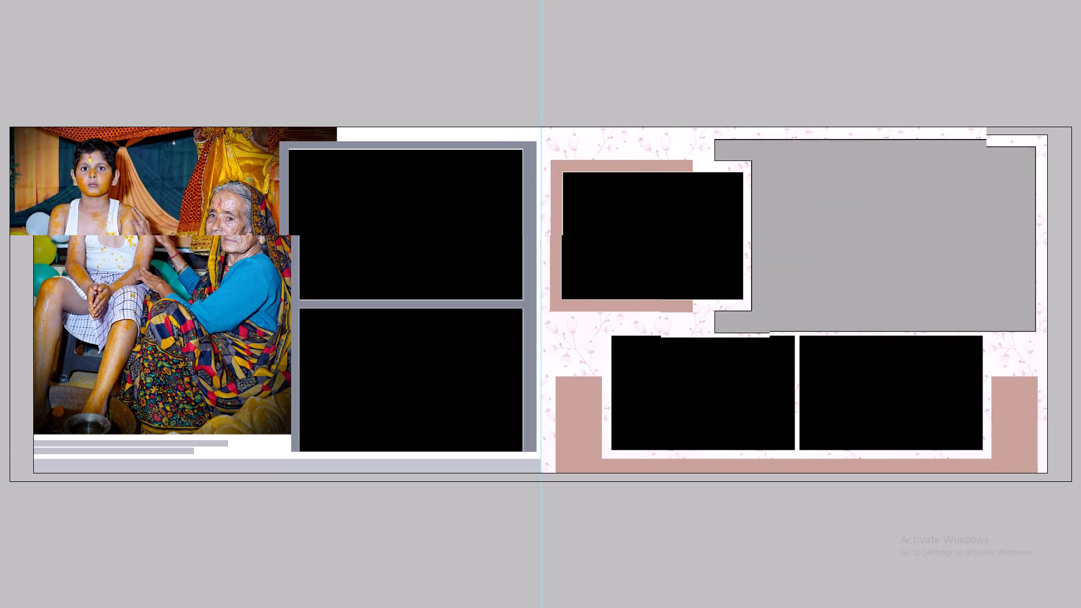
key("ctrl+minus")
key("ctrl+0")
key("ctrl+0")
Open photo DSC08435 from folder 01 in Photoshop.
key("alt+Tab")
key("alt+Tab")
key("alt+Tab")
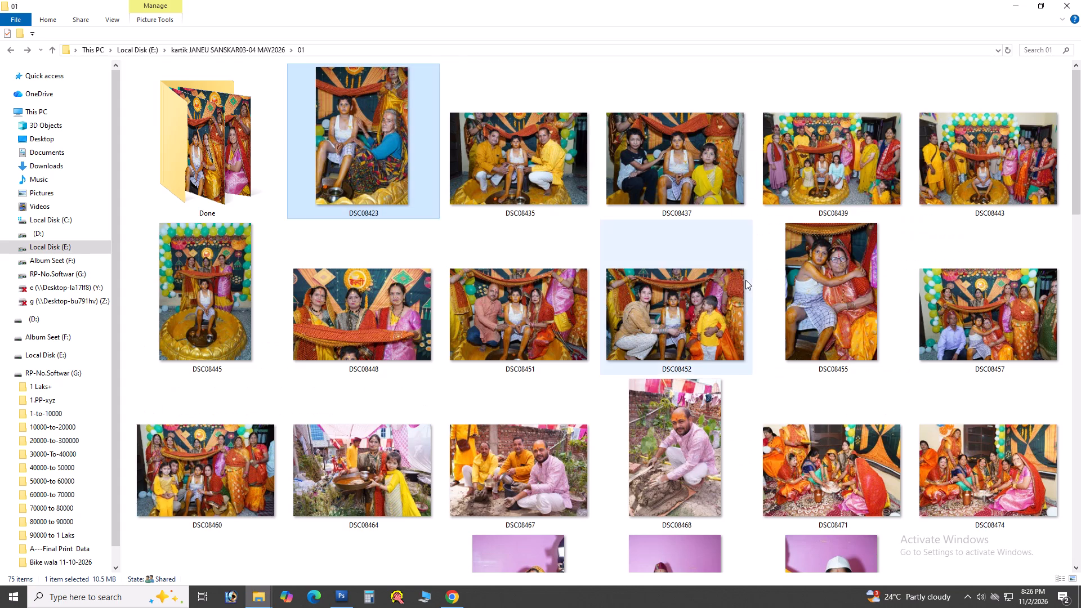
key("alt+Tab")
key("alt+Tab")
key("alt+Tab")
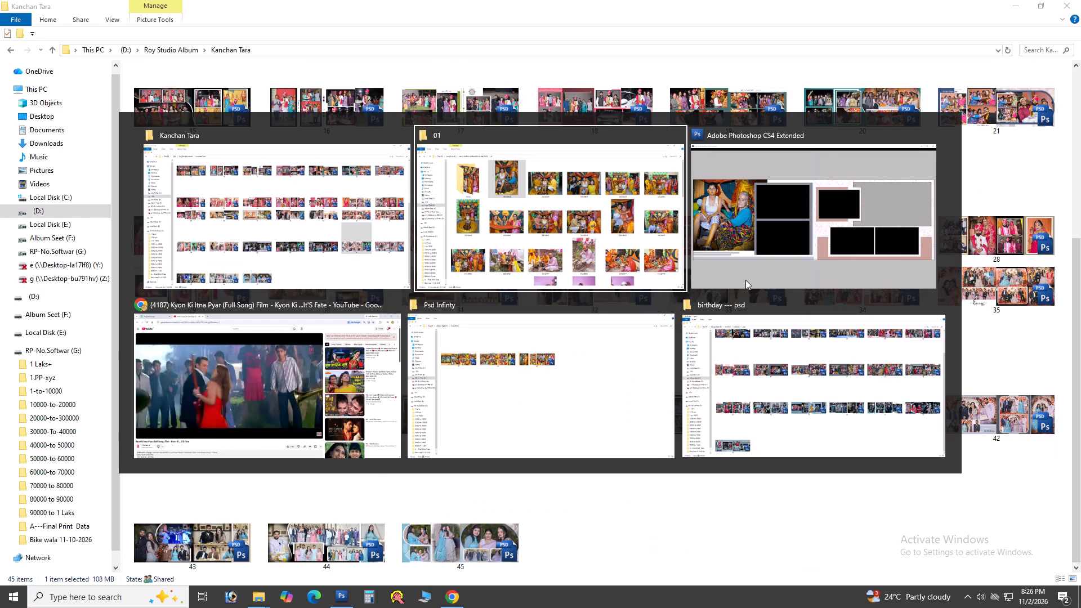
left_click(559, 148)
left_click_drag(494, 176, 655, 289)
key("alt+Tab")
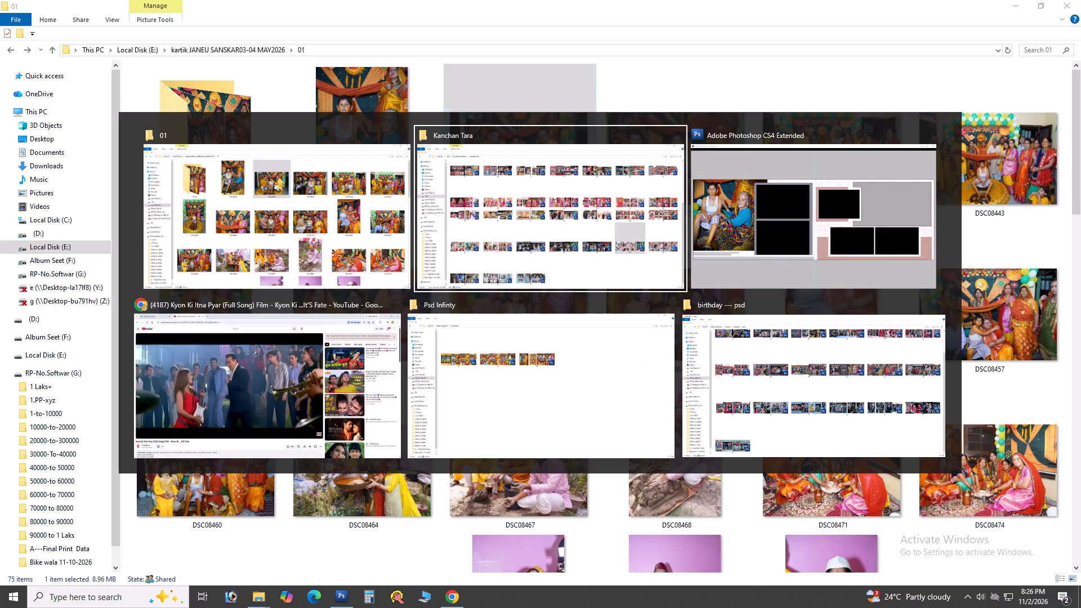
left_click_drag(655, 289, 735, 311)
key("alt+Tab")
Run the saved brightening action on the photo and clear the selection.
key("F6")
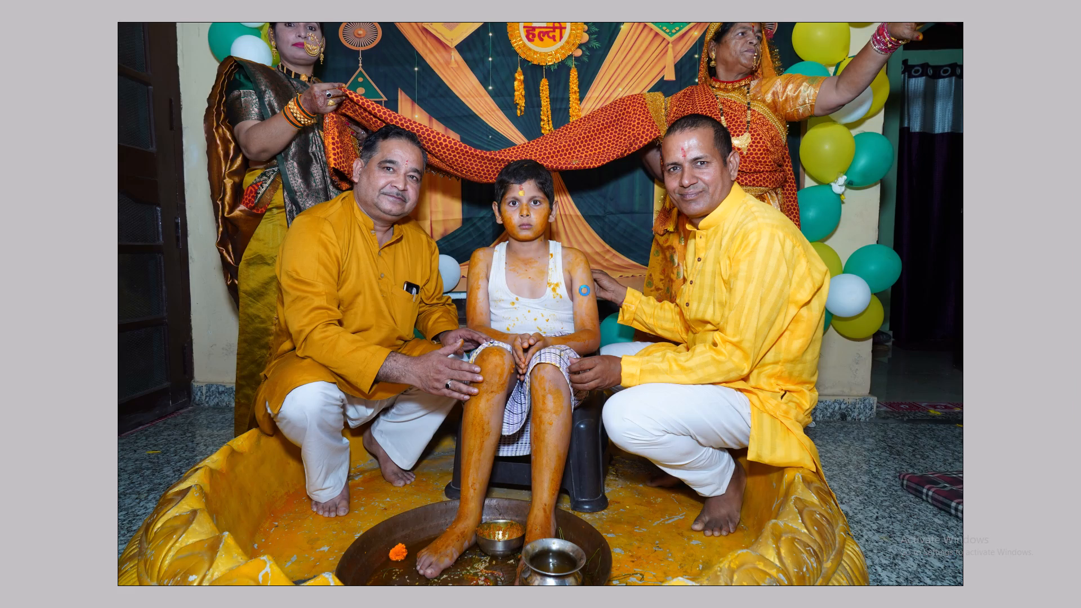
key("ctrl+d")
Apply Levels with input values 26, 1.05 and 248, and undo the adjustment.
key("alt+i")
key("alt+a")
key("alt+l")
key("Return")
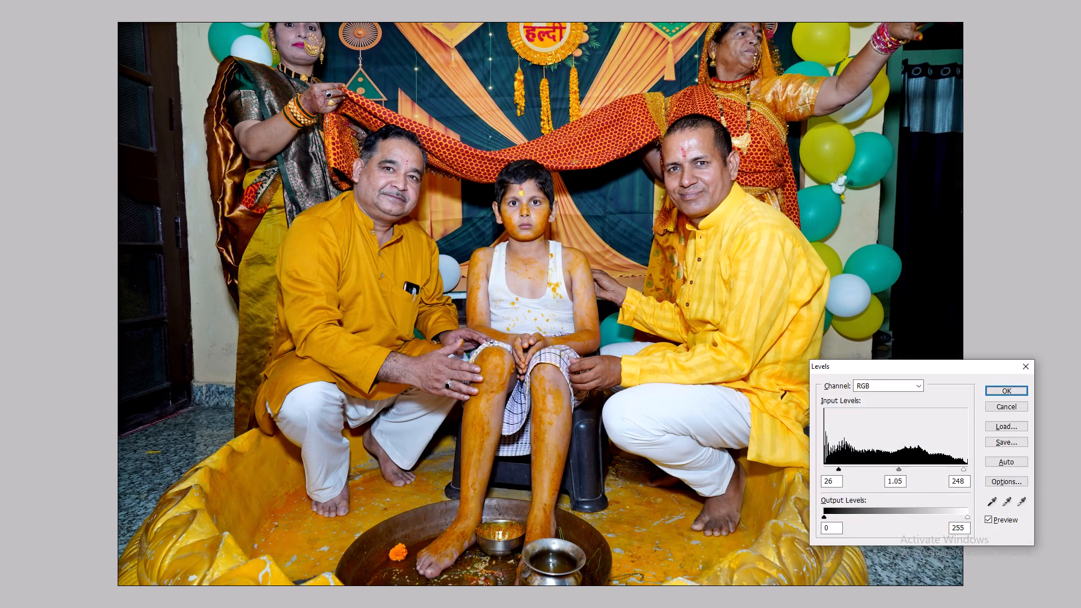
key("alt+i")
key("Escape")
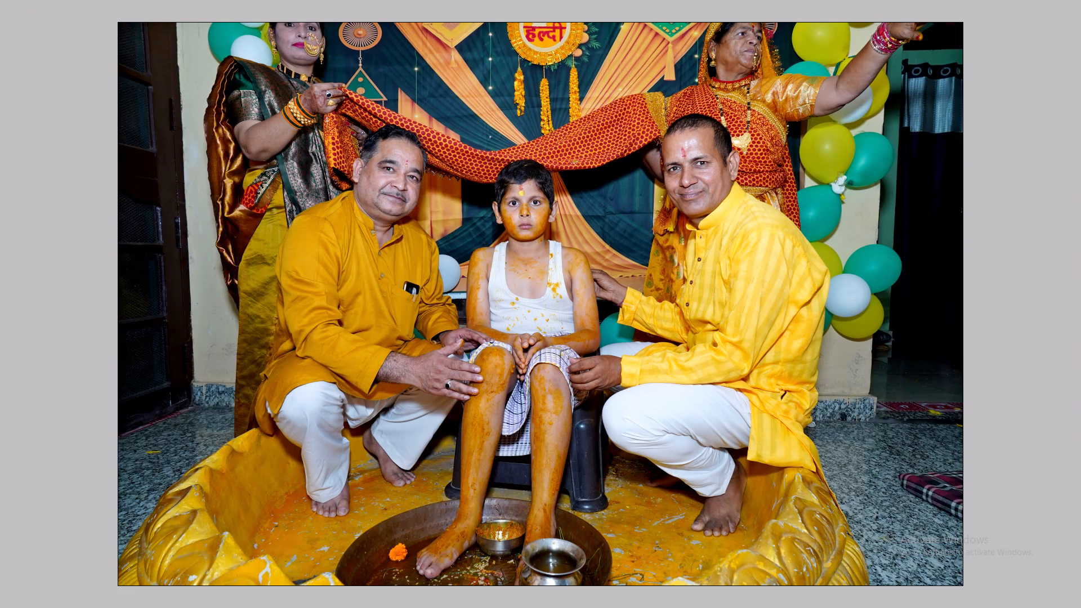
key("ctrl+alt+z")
Adjust the photo's Levels to input values 19, 1.08 and 244, and compare it with the previous state.
key("ctrl+l")
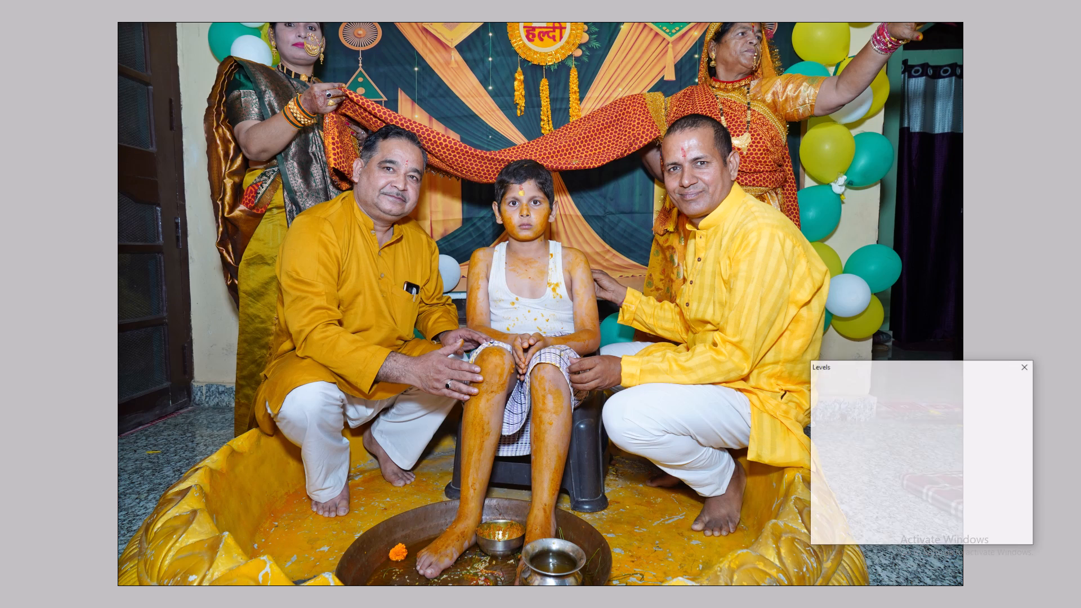
left_click(892, 479)
scroll(891, 479, "up", 7)
key("Tab")
scroll(891, 479, "down", 11)
middle_click(890, 480)
key("shift+Tab")
scroll(890, 480, "up", 1)
key("shift+Tab")
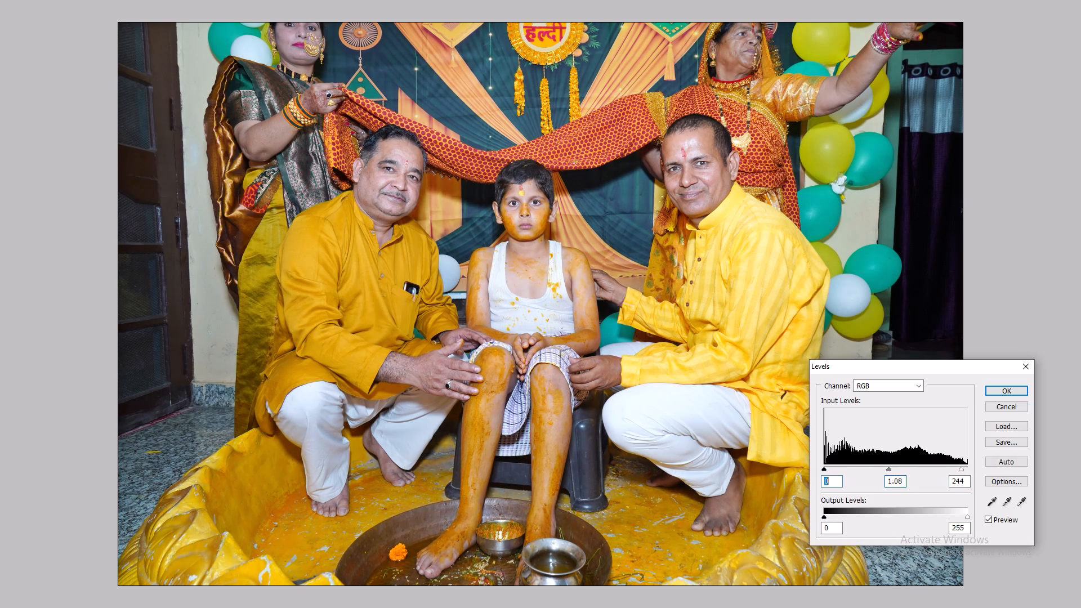
scroll(890, 480, "up", 19)
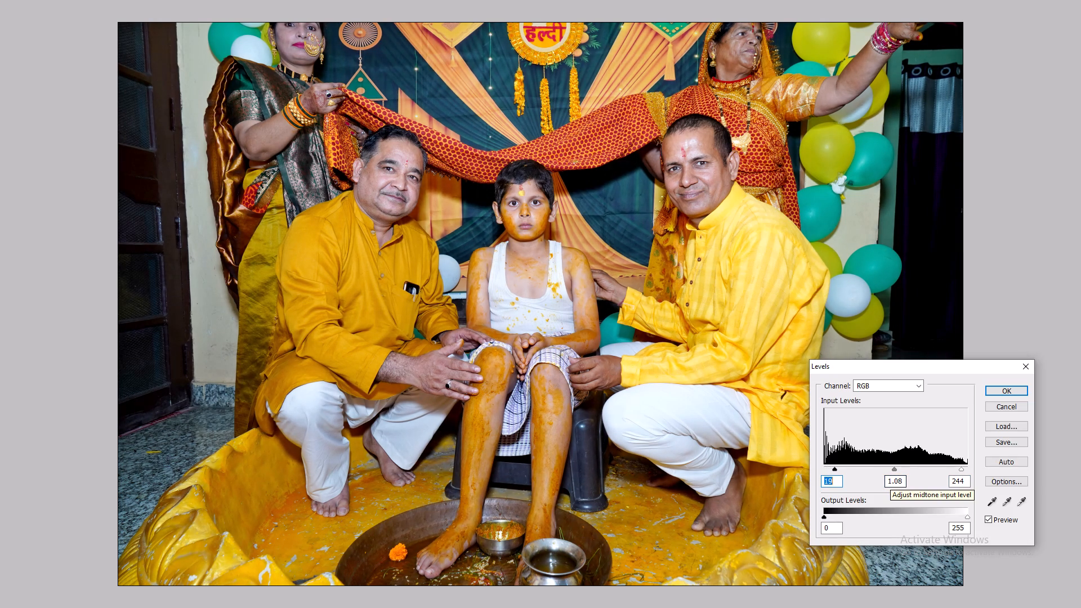
key("Return")
key("ctrl+alt+z")
key("ctrl+z")
Apply the Channel Mixer adjustment to the photo and fade it to 40 percent.
key("alt+i")
key("alt+a")
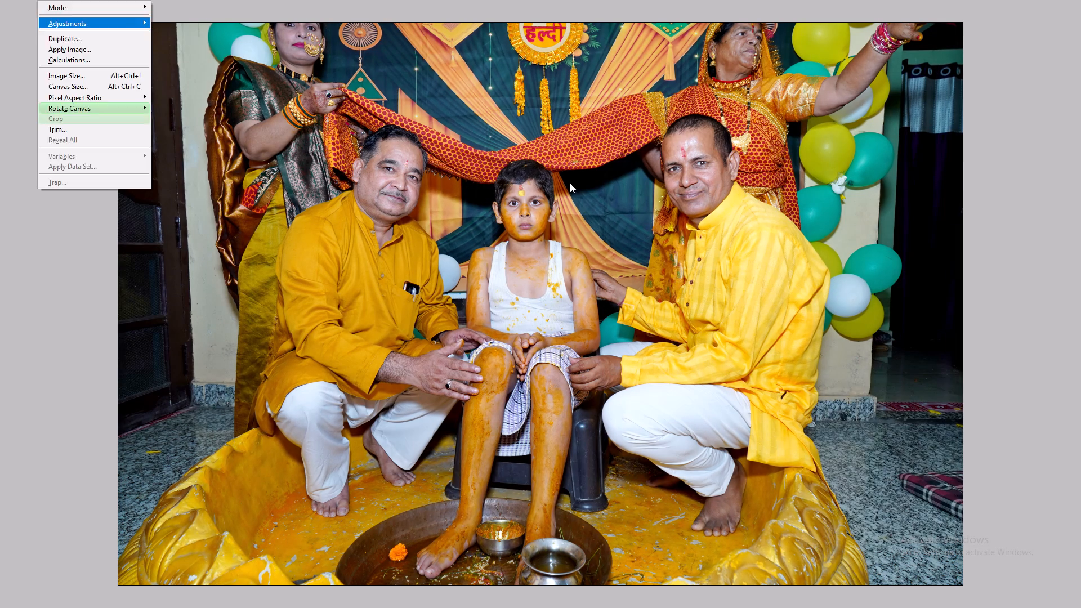
key("alt+x")
key("Return")
key("ctrl+shift+f")
type("40")
key("Return")
Cut the whole retouched photo and close its document without saving.
key("ctrl+a")
key("ctrl+x")
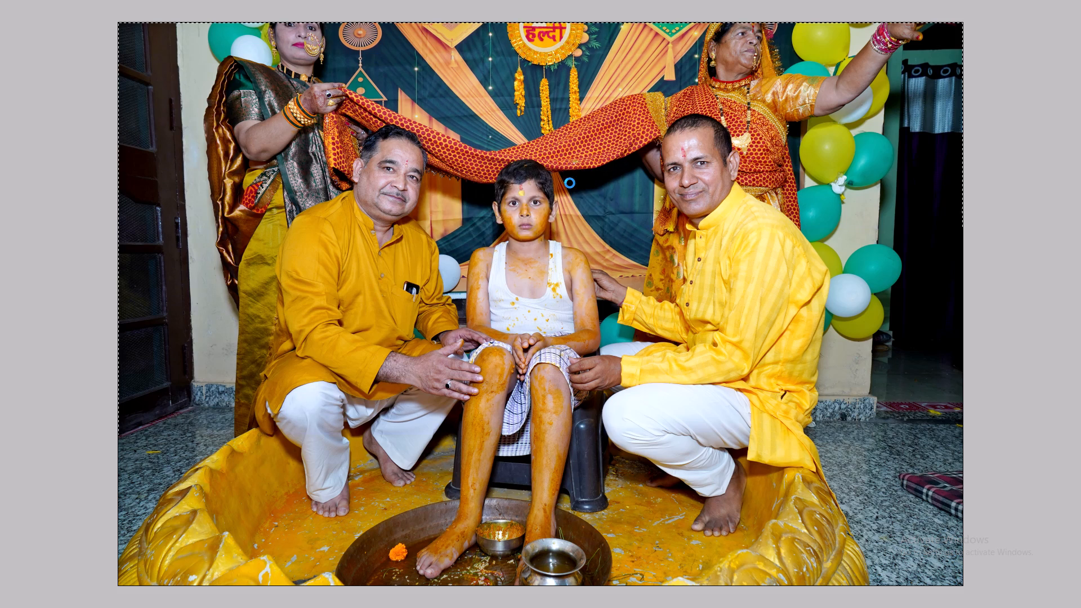
key("ctrl+w")
key("Tab")
key("Return")
Paste the photo above Layer 14 copy 4, clipped to the left page's upper small frame.
key("ctrl+minus")
key("v")
key("space")
left_click_drag(420, 245, 525, 239)
right_click(515, 243)
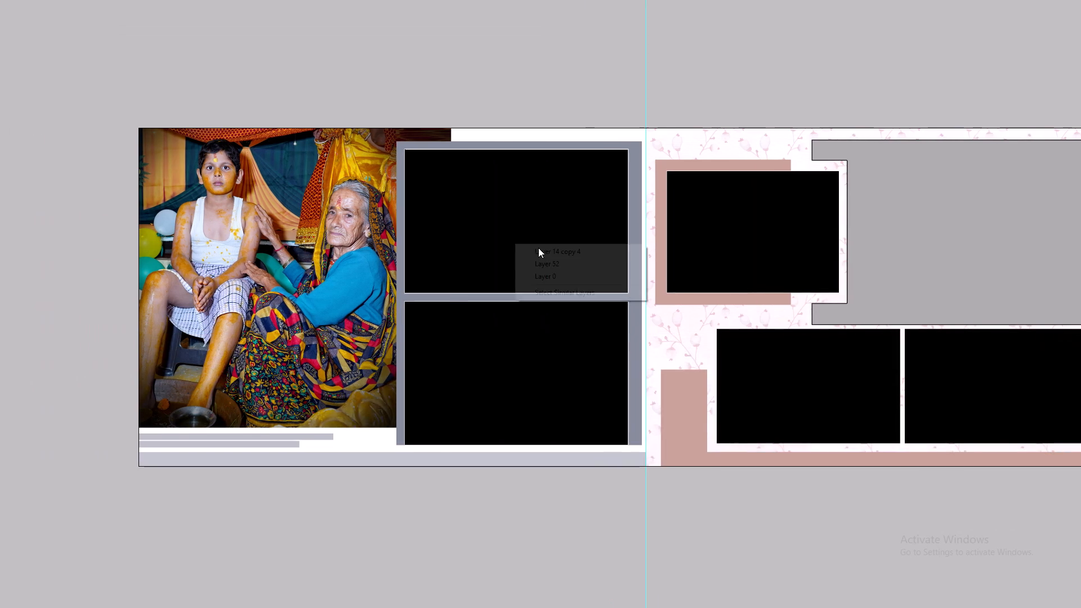
left_click(538, 248)
key("ctrl+v")
key("ctrl+g")
Scale the pasted photo down and move it over the left page's upper small frame.
key("ctrl+t")
left_click_drag(189, 129, 458, 320, "alt+shift")
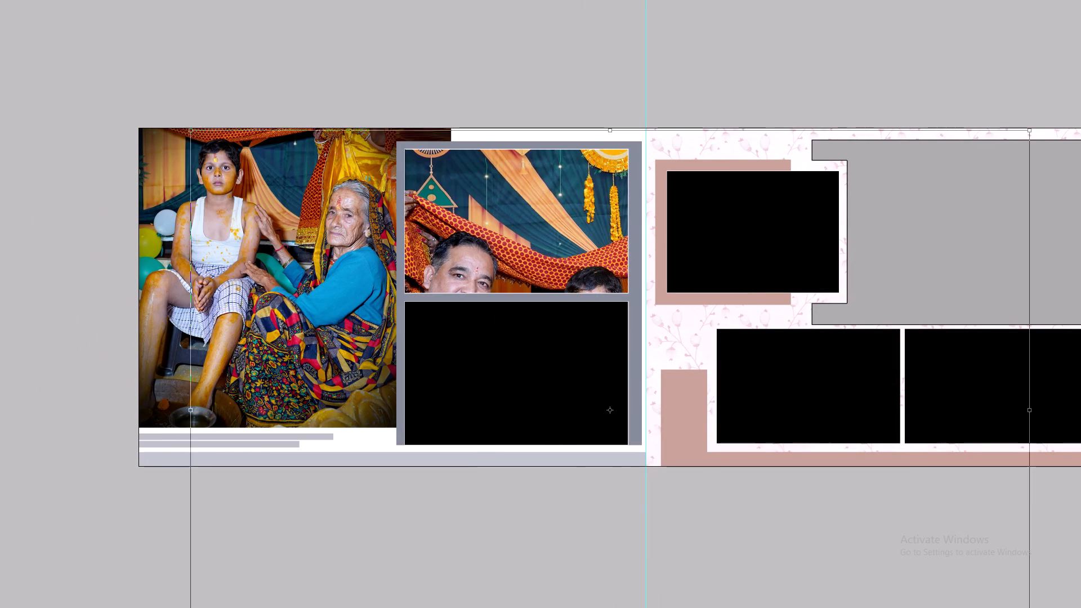
left_click_drag(458, 320, 472, 330, "alt+shift")
left_click_drag(595, 355, 508, 155)
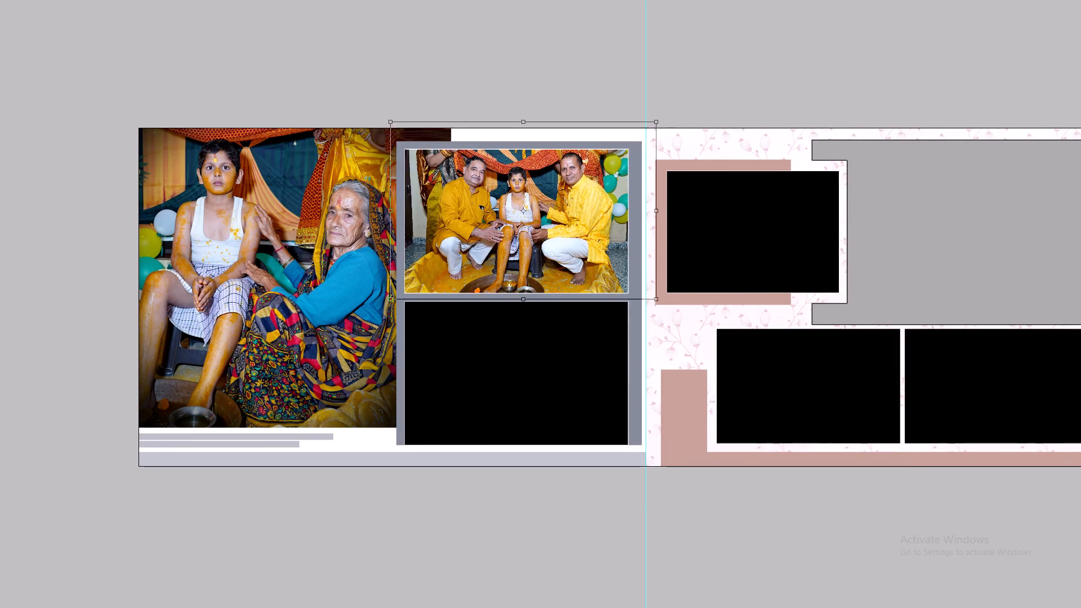
Enlarge the photo around its centre and shift it slightly down within the upper small frame.
key("ctrl+plus")
key("space")
key("space")
key("space")
key("space")
key("space")
key("space")
left_click_drag(498, 180, 566, 255)
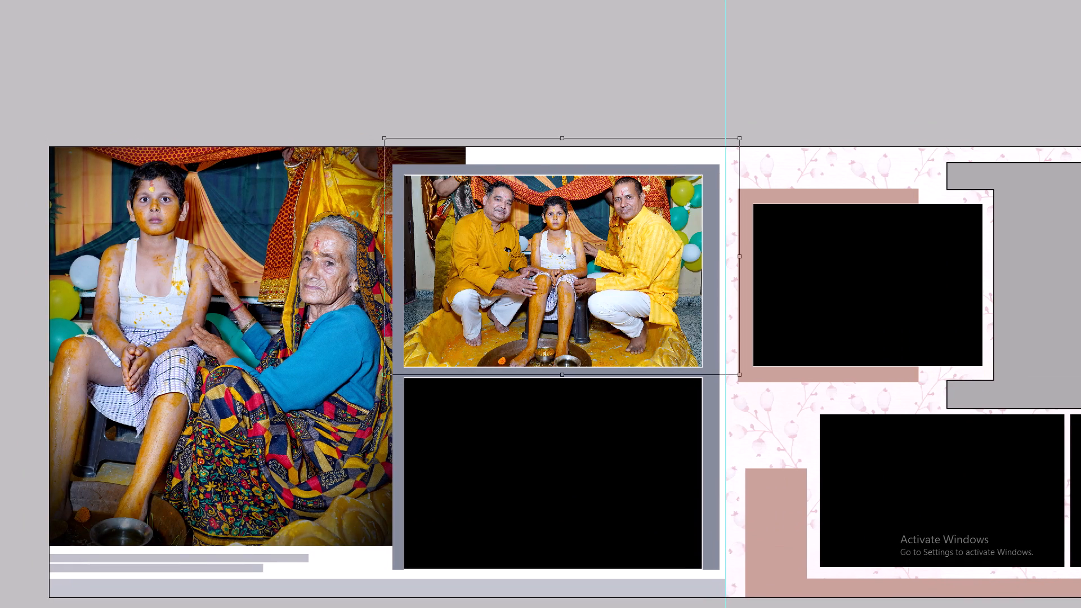
left_click_drag(383, 374, 342, 403, "alt+shift")
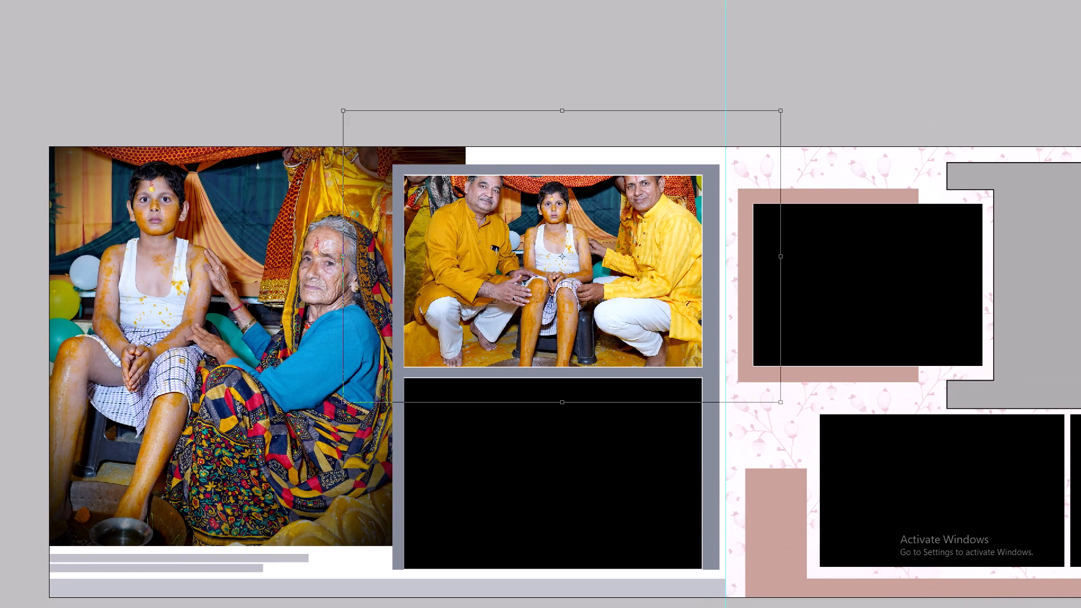
left_click_drag(495, 374, 492, 395)
Nudge the photo slightly left and down in its frame, apply the transform and fine-tune it slightly upward.
key("space")
key("space")
key("space")
key("space")
left_click_drag(562, 369, 522, 368)
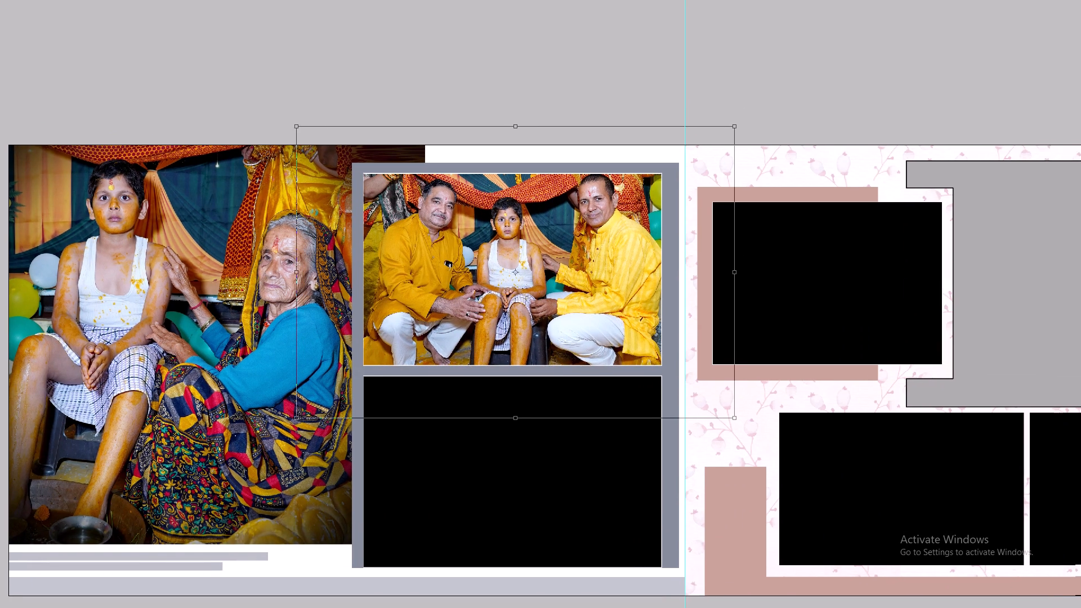
key("shift+Left")
key("shift+Left")
key("shift+Left")
key("shift+Down")
key("shift+Down")
key("shift+Down")
key("shift+Down")
key("Right")
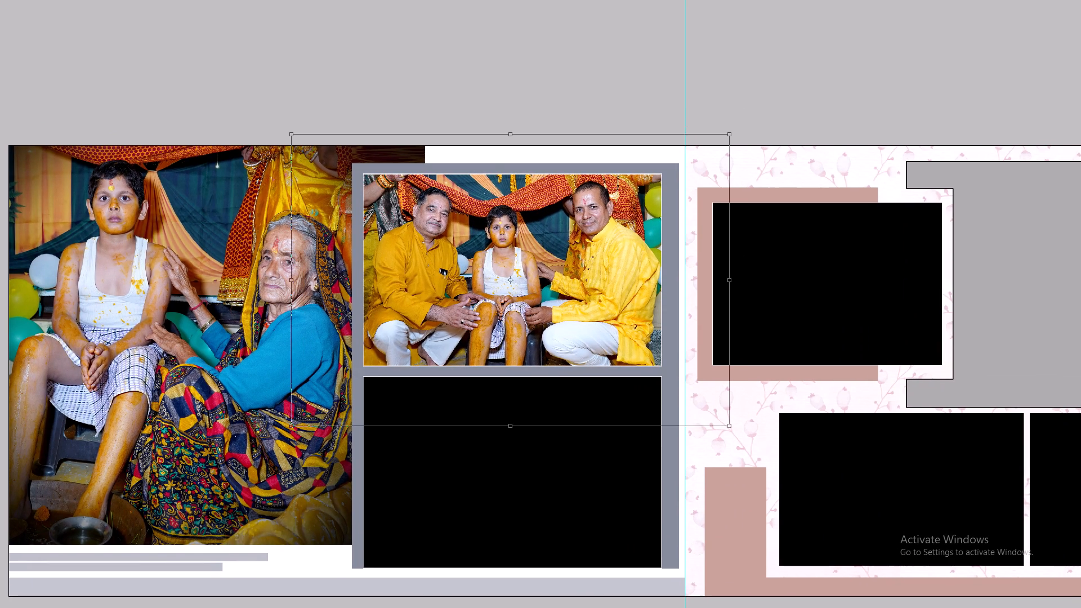
key("Return")
key("Up")
key("Up")
key("Up")
Open photo DSC08437 from folder 01 in Photoshop.
key("ctrl+0")
key("alt+Tab")
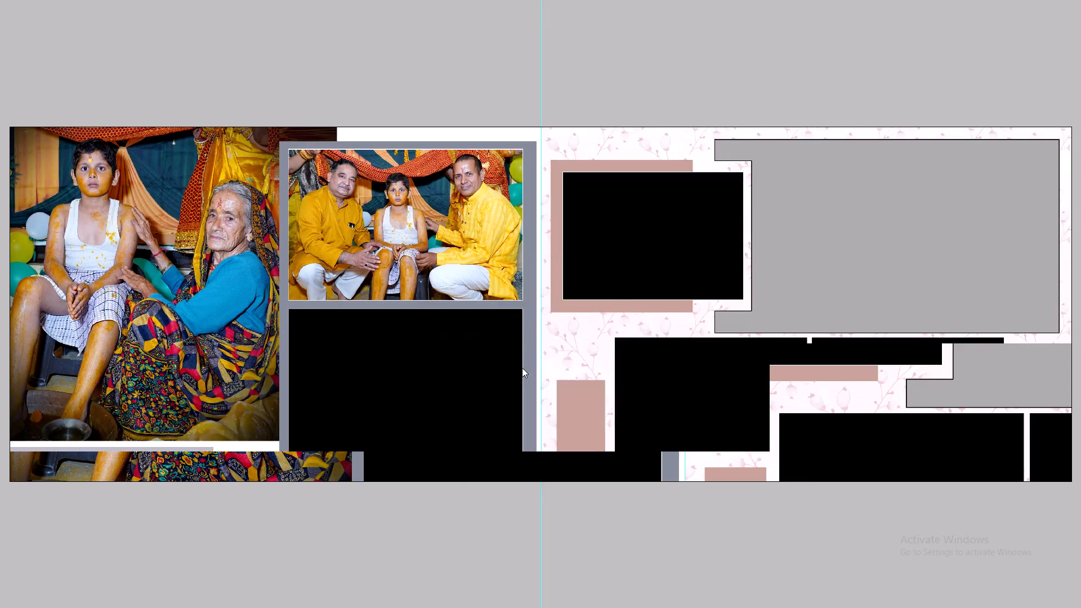
scroll(681, 247, "up", 1)
left_click(732, 117)
left_click_drag(691, 136, 667, 176)
key("alt+Tab")
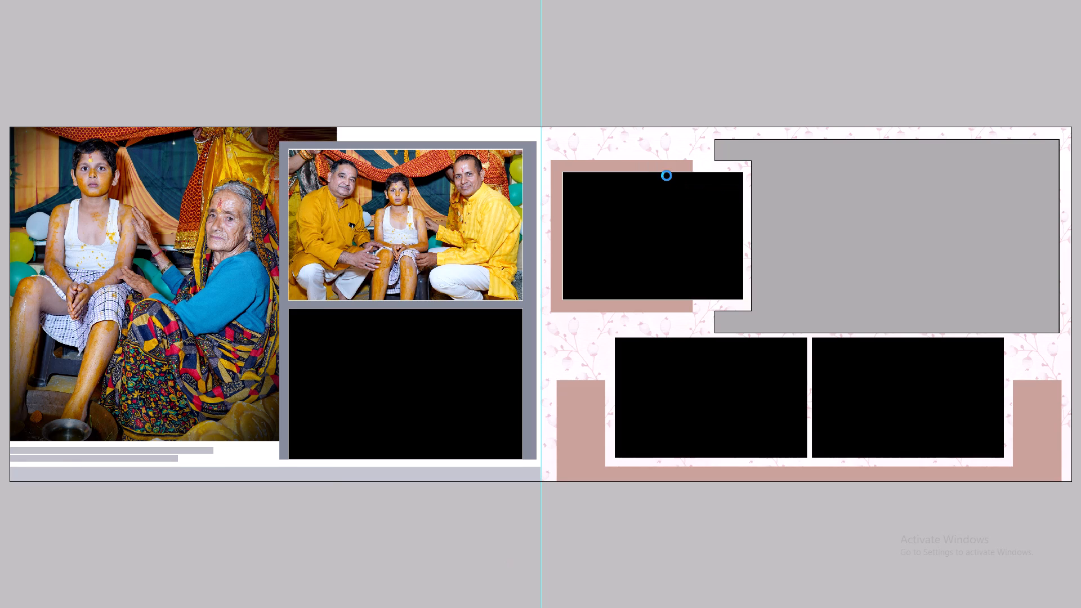
Run the saved brightening action on the photo and clear the selection.
key("F6")
key("ctrl+d")
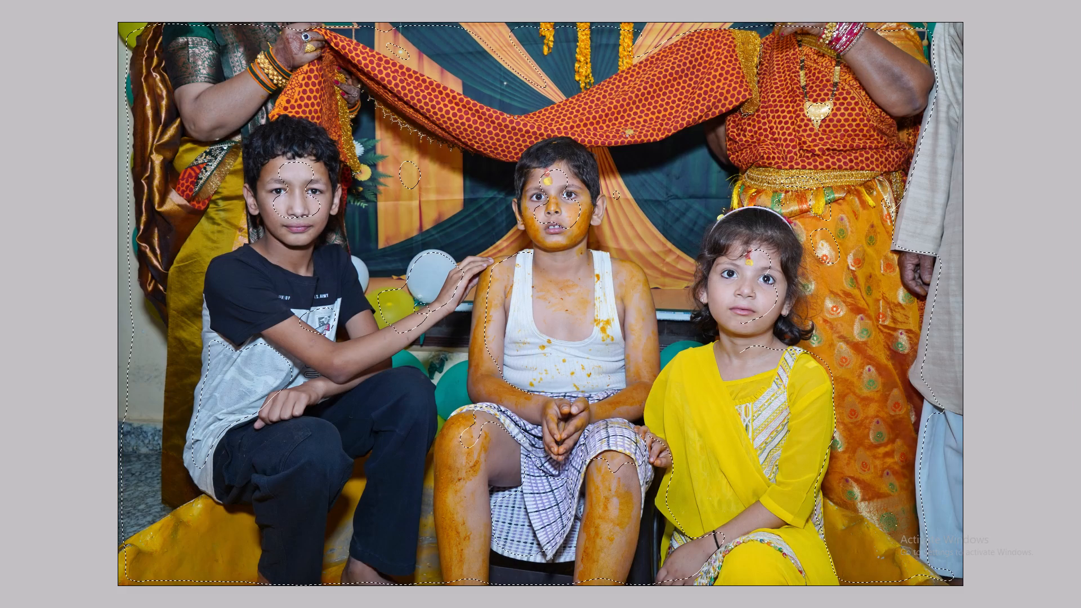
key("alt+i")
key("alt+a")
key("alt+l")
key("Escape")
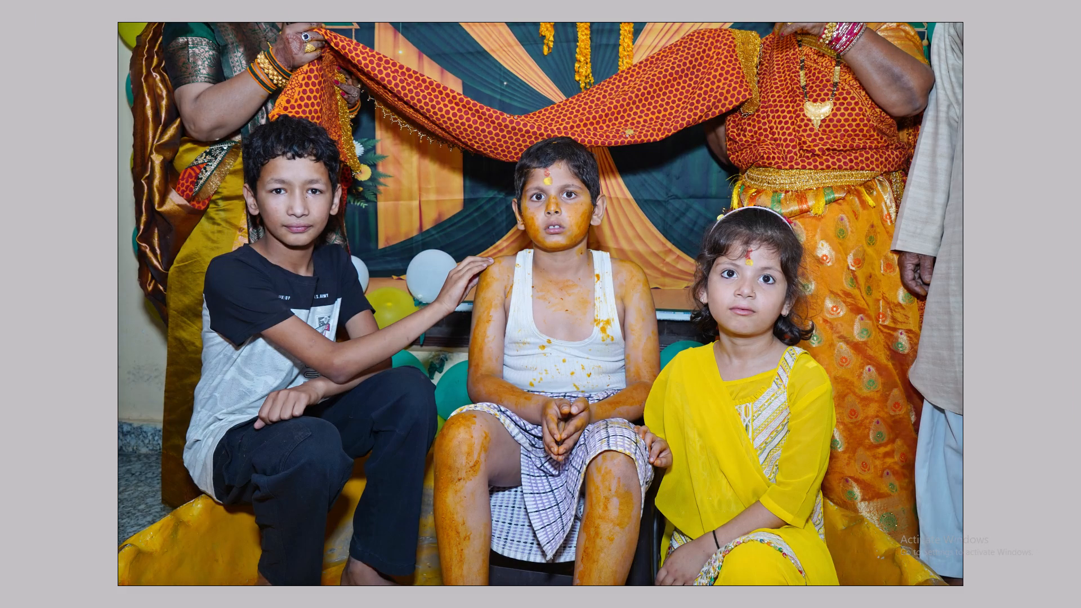
Run the brightening action on the photo a second time and deselect.
key("F6")
key("ctrl+d")
Apply Levels to the photo with the last-used settings.
key("alt+i")
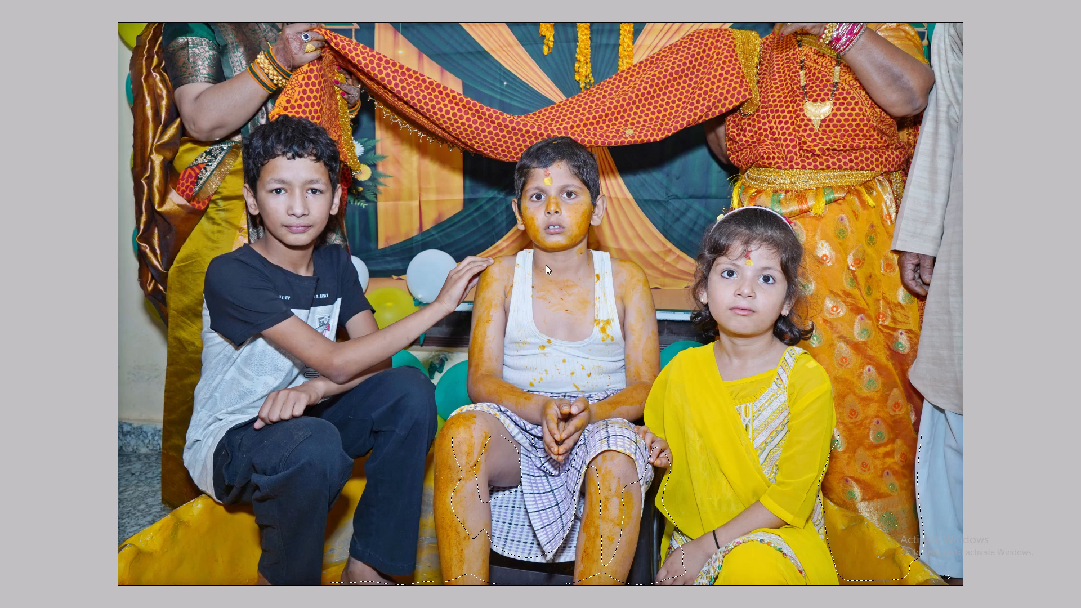
key("alt+a")
key("alt+l")
key("Return")
Apply the next colour adjustment to photo DSC08437 with its last-used settings and fade it to 40%.
key("alt+i")
key("alt+a")
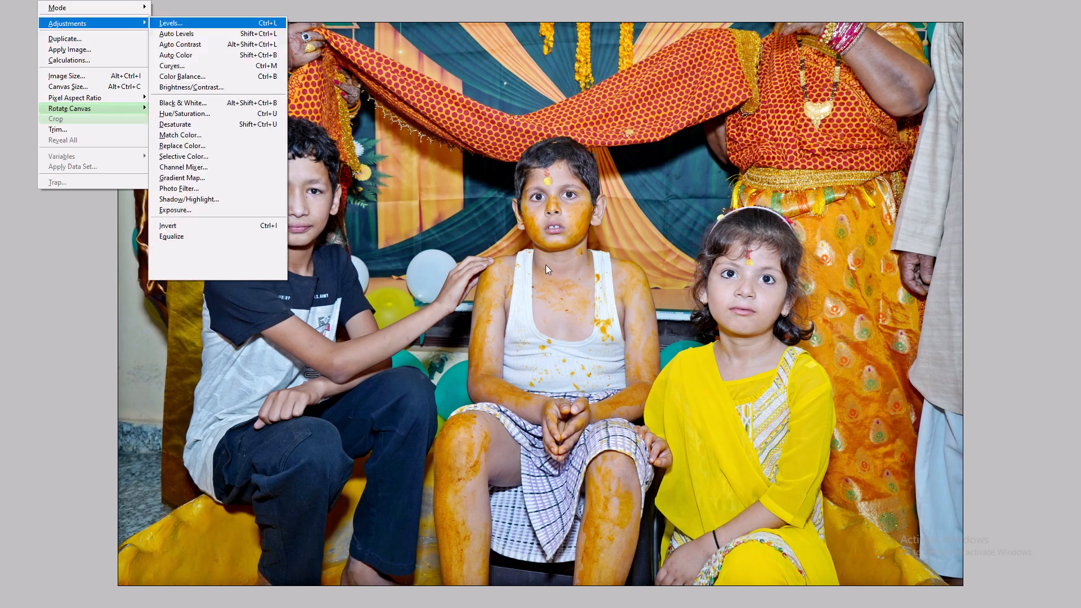
key("alt+x")
key("Return")
key("ctrl+shift+f")
type("40")
key("Return")
Cut the whole retouched photo and close its file without saving.
key("ctrl+a")
key("ctrl+x")
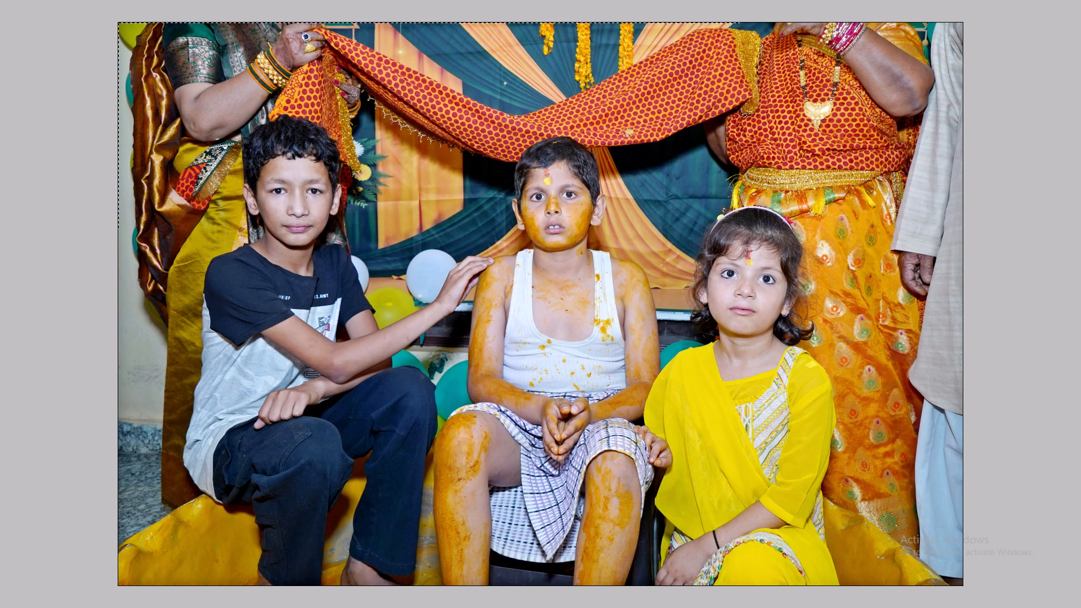
key("ctrl+w")
key("Tab")
key("Return")
Paste the photo of the three children above the lower frame on the spread's left page and clip it to that frame.
key("ctrl+minus")
key("ctrl+minus")
key("v")
key("space")
key("space")
key("space")
key("space")
key("space")
key("space")
key("space")
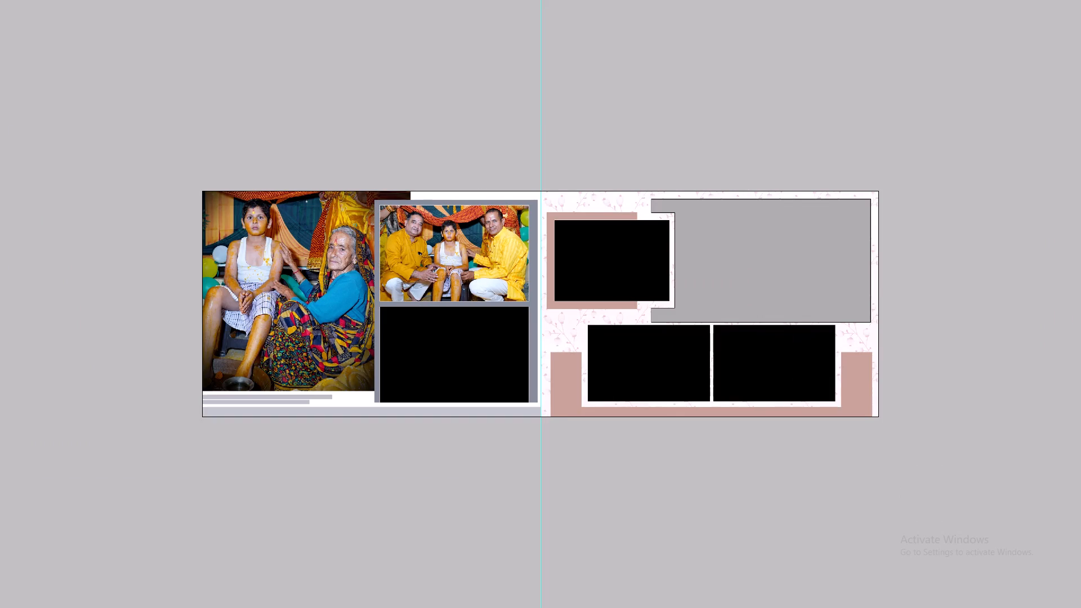
left_click_drag(572, 318, 665, 274)
right_click(522, 316)
left_click(544, 323)
key("ctrl+v")
key("ctrl+g")
Scale the pasted children's photo down and move it over the left page's lower frame.
key("ctrl+t")
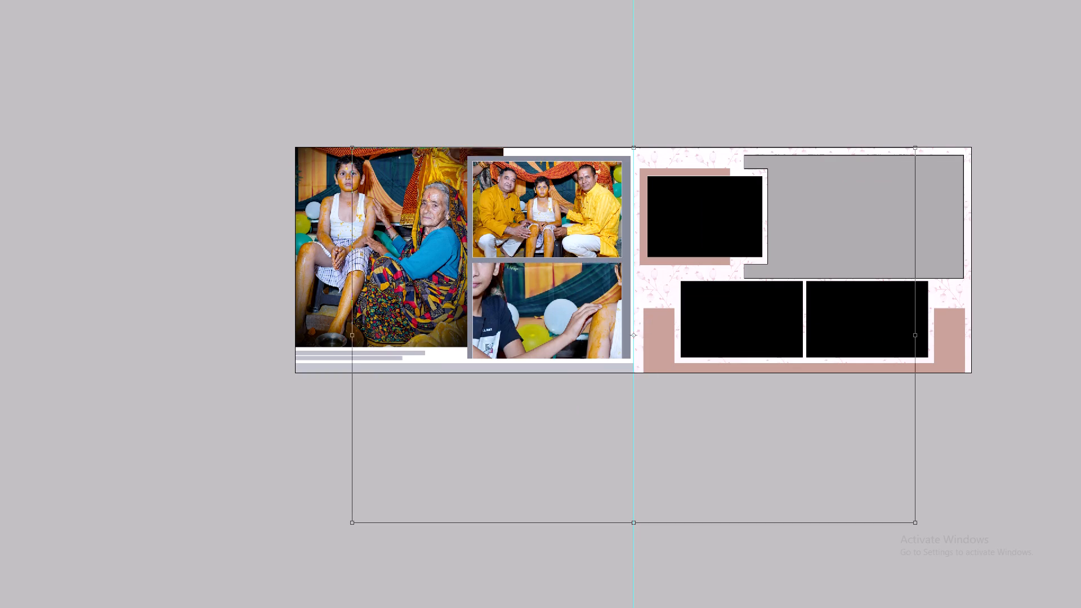
left_click_drag(350, 151, 527, 296, "alt+shift")
key("plus")
key("space")
left_click_drag(564, 345, 486, 257)
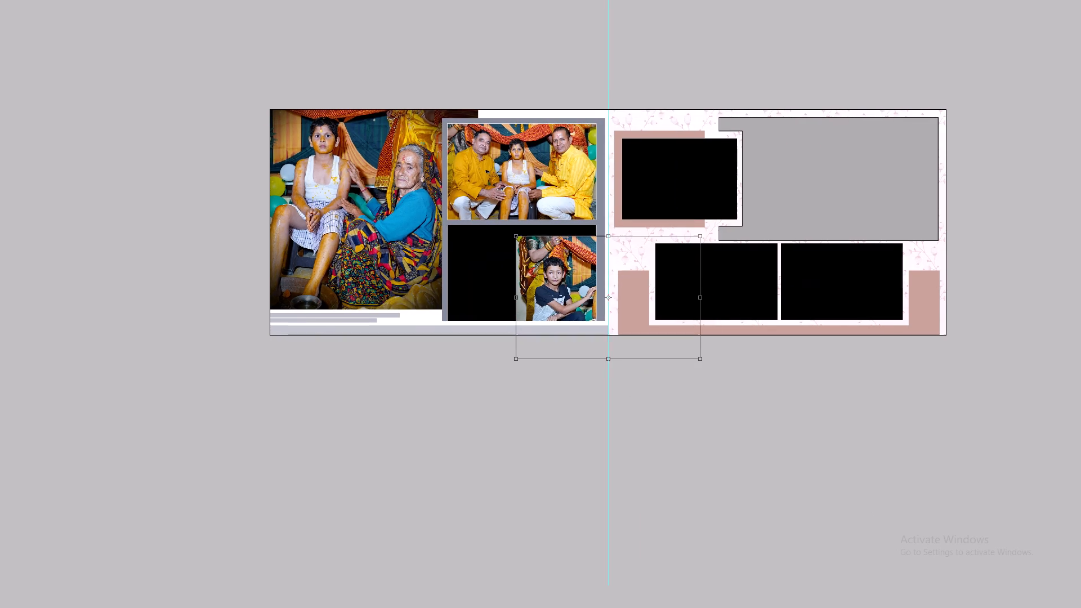
left_click_drag(486, 257, 459, 234)
key("ctrl+plus")
key("ctrl+plus")
left_click_drag(524, 270, 383, 239)
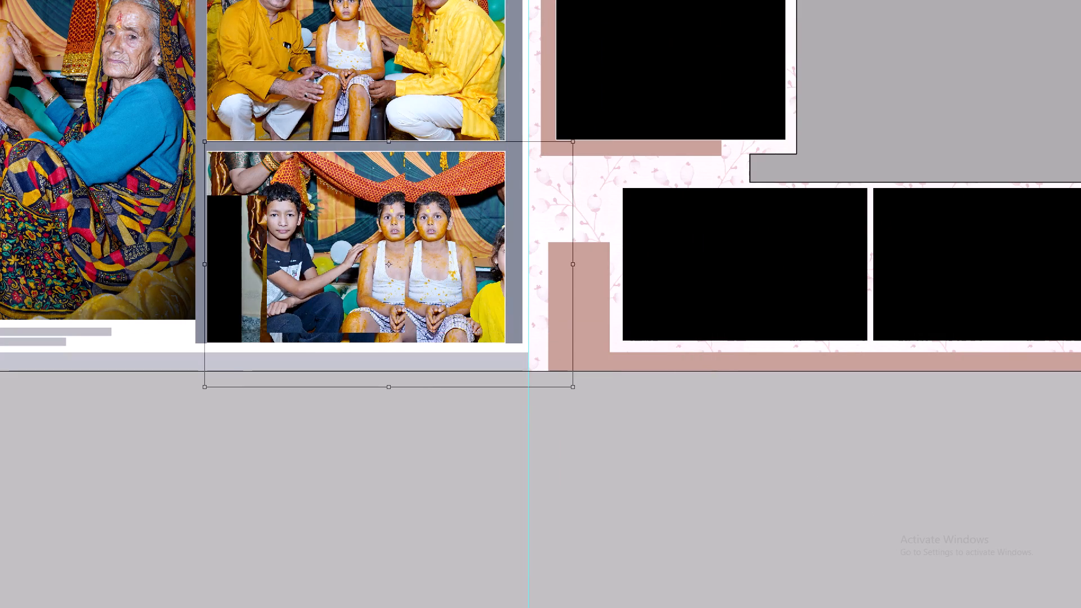
left_click_drag(383, 239, 355, 233)
Nudge the children's photo right and up so all three children sit within the frame.
key("space")
key("space")
key("space")
key("space")
key("space")
key("space")
key("space")
key("space")
key("space")
key("space")
left_click_drag(355, 233, 440, 229)
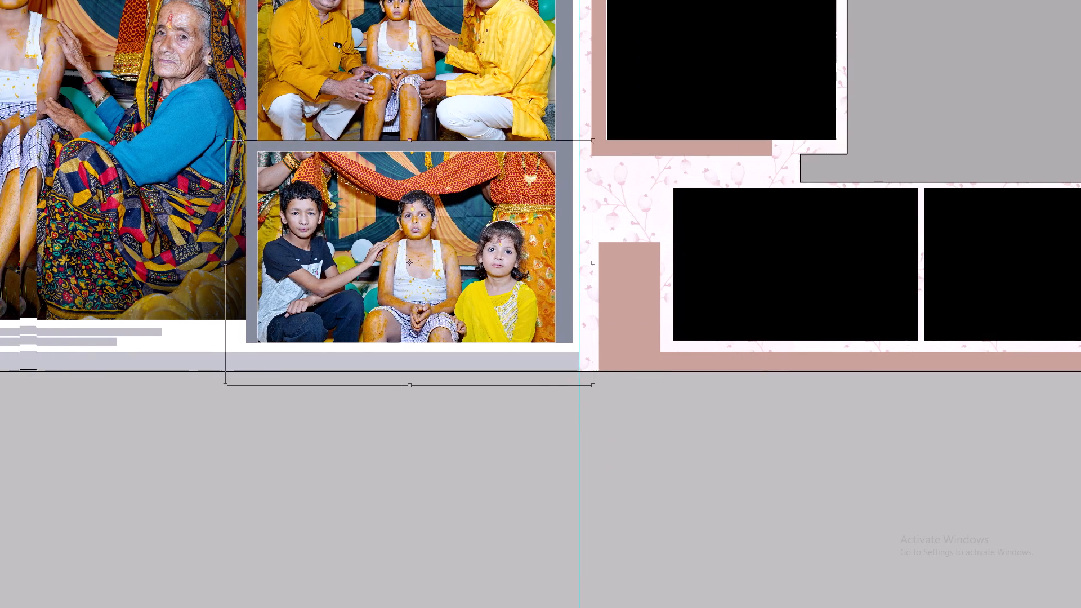
left_click_drag(440, 229, 540, 226)
key("shift+Right")
key("shift+Right")
key("shift+Up")
key("shift+Up")
key("shift+Up")
key("shift+Up")
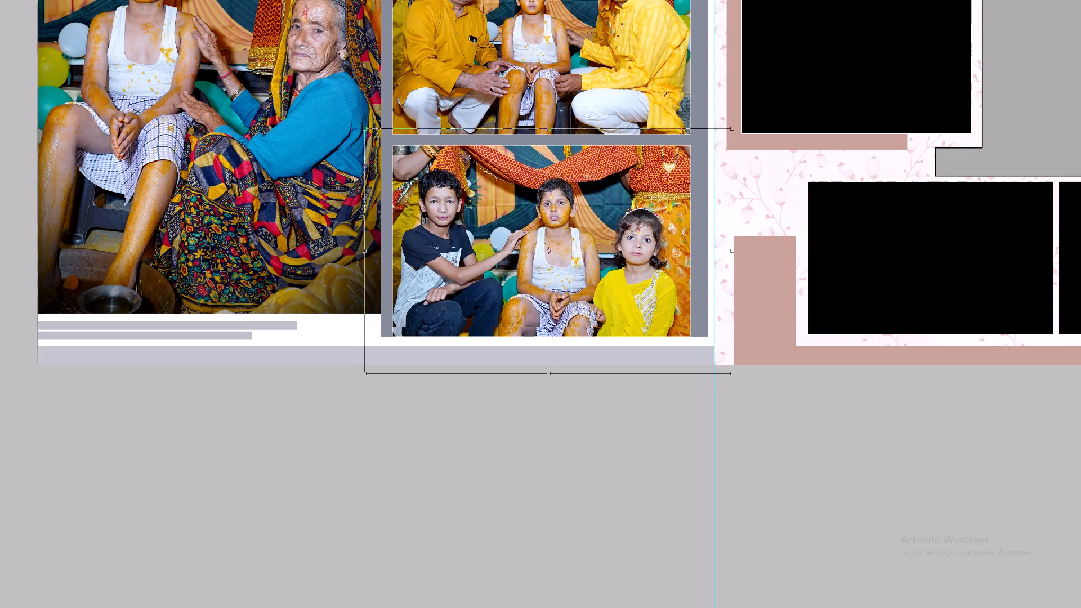
key("shift+Up")
key("shift+Up")
key("shift+Up")
key("shift+Up")
key("shift+Up")
Enlarge the children's photo slightly, fine-tune its position in the frame, and apply the transform.
key("ctrl+plus")
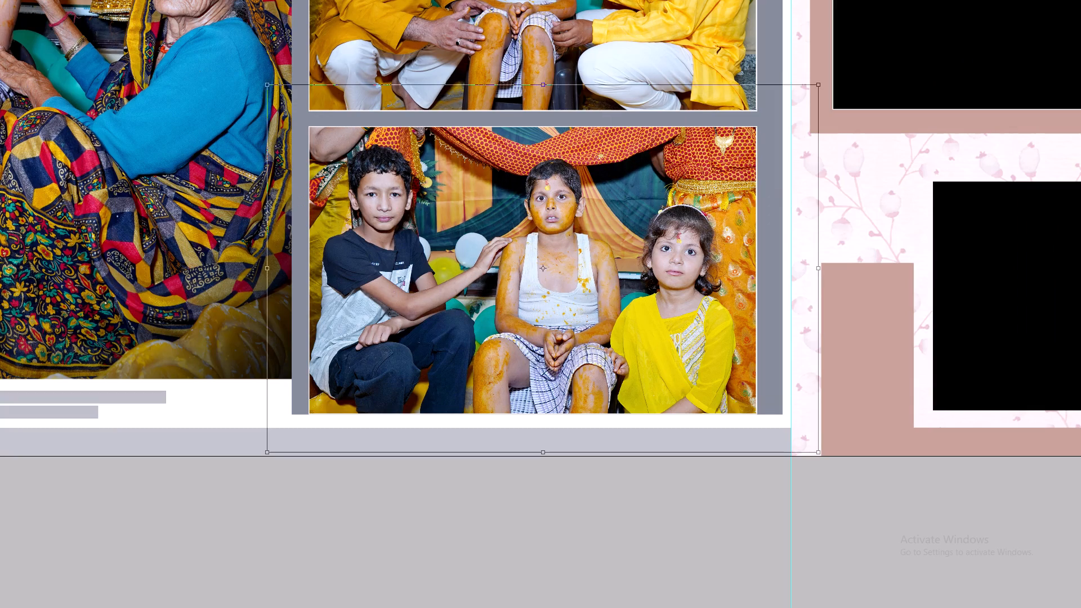
left_click_drag(816, 452, 824, 454, "alt+shift")
key("shift+Right")
key("shift+Right")
key("shift+Right")
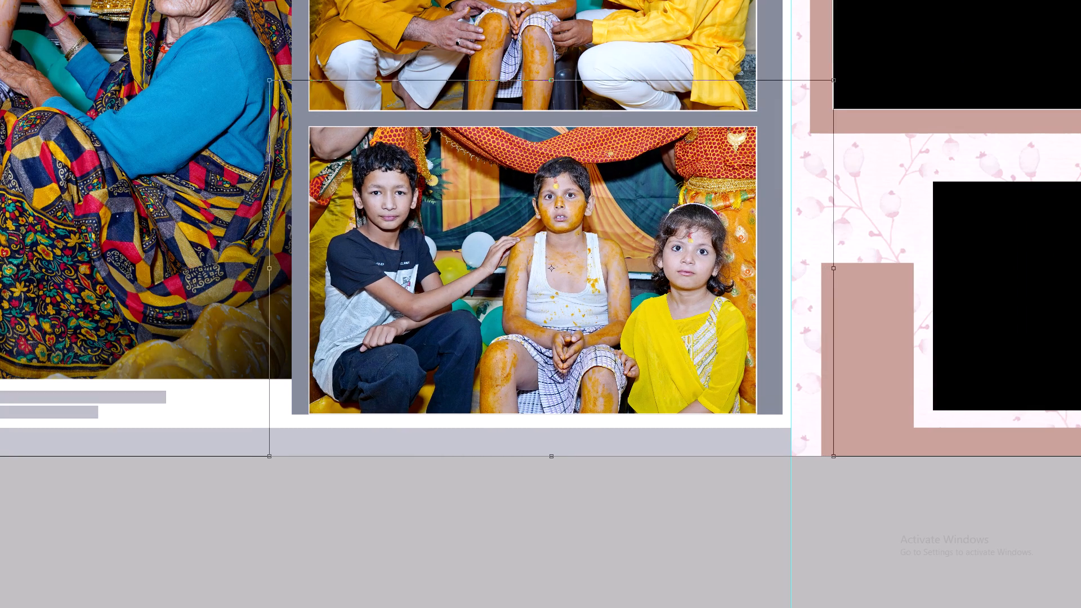
key("Left")
key("shift+Up")
key("shift+Up")
key("Return")
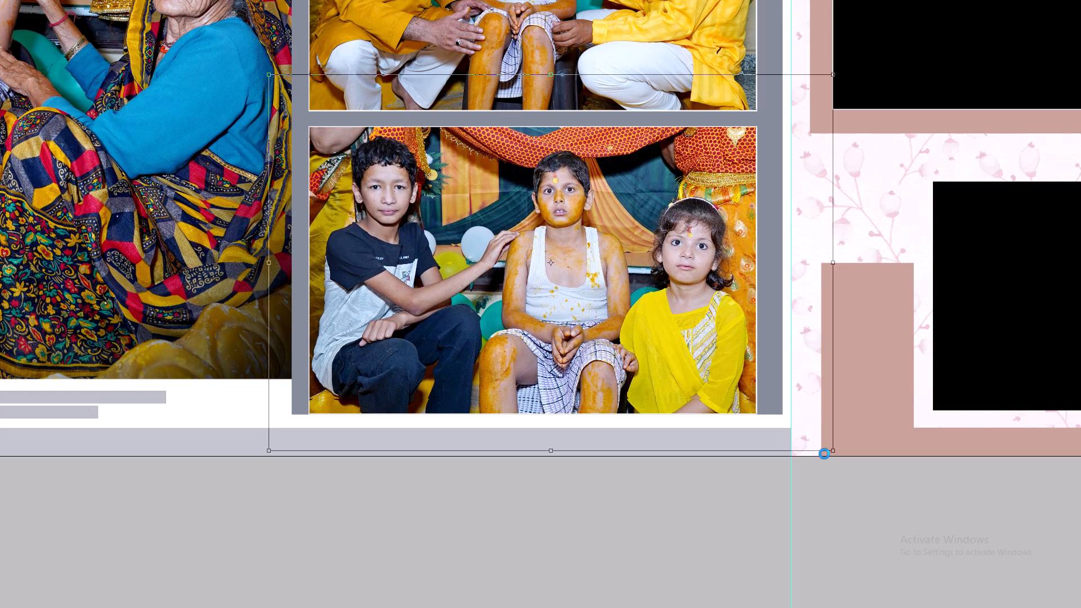
key("ctrl+0")
key("ctrl+0")
key("ctrl+0")
key("v")
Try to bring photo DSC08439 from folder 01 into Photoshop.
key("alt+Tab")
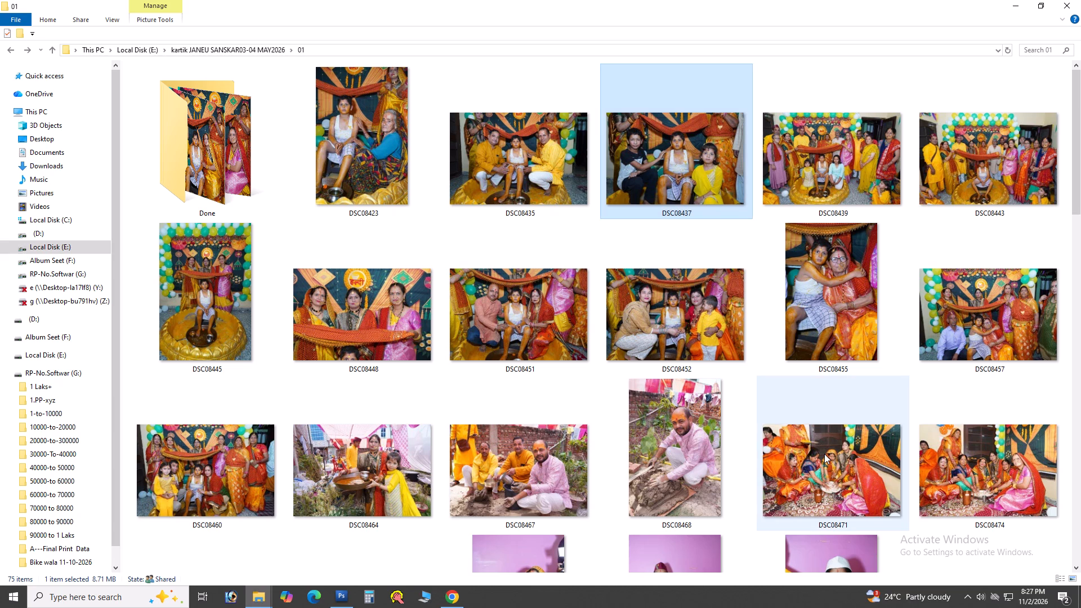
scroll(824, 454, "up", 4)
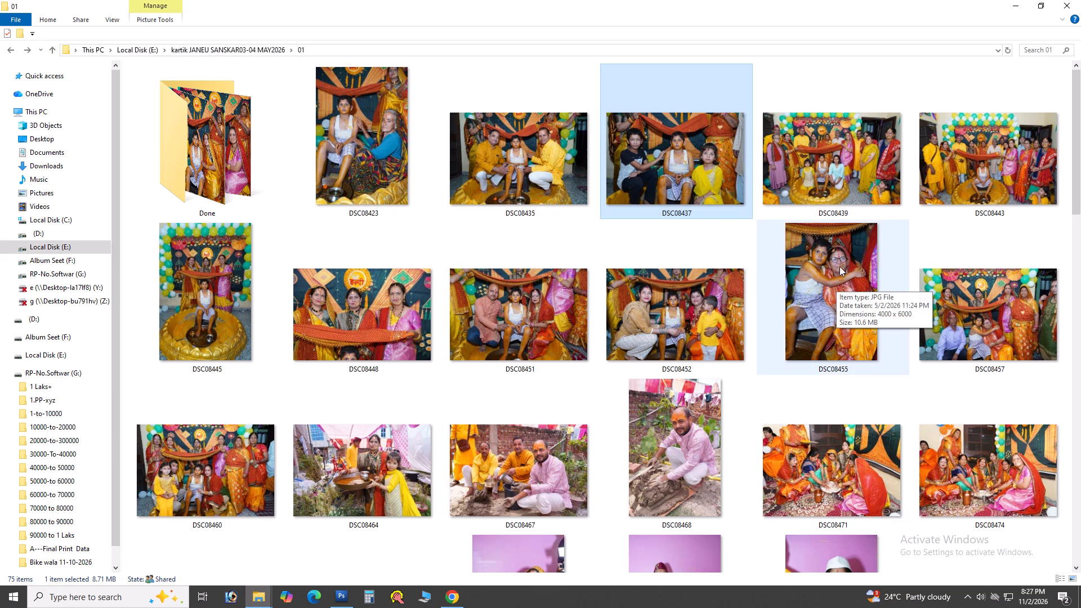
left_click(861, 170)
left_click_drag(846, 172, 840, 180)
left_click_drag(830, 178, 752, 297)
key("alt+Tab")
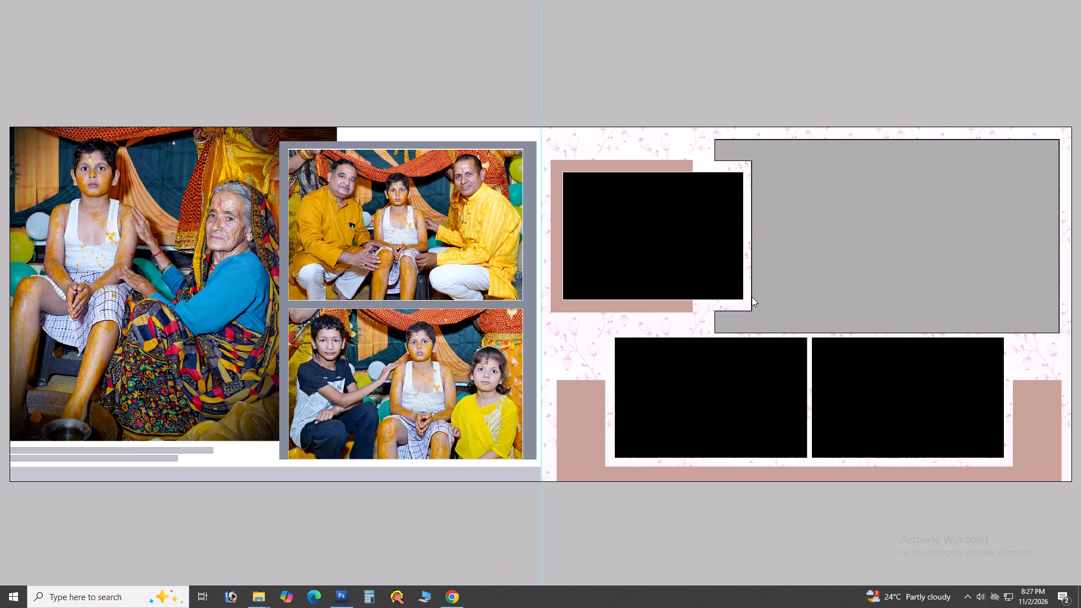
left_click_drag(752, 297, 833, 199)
Open photo DSC08443 from folder 01 in Photoshop.
key("alt+Tab")
left_click(948, 187)
left_click_drag(972, 173, 973, 193)
key("alt+Tab")
Run the saved brightening action on the group photo and clear the selection.
key("F6")
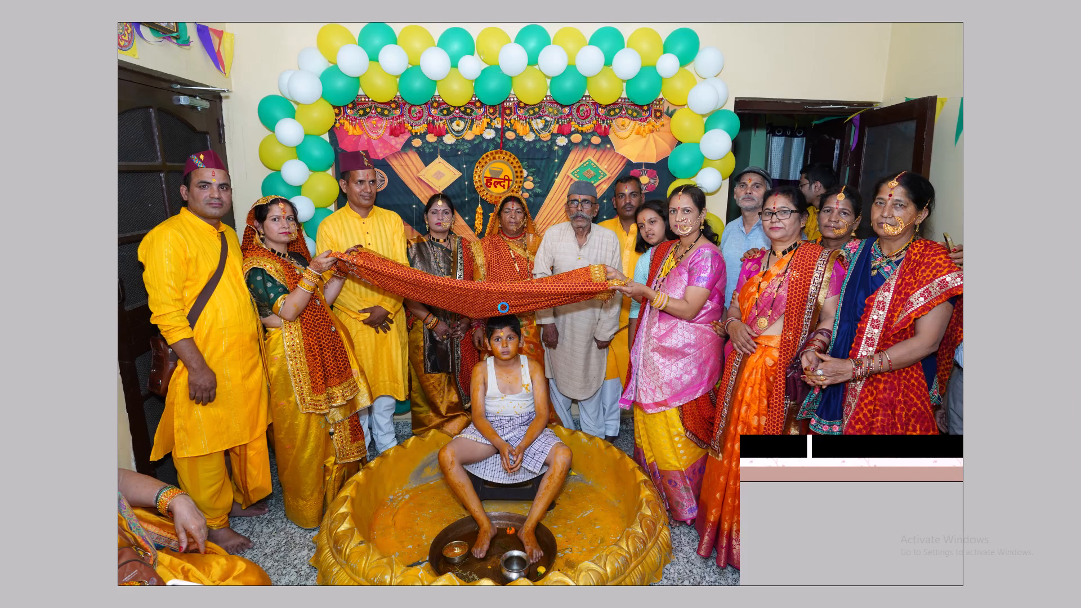
key("ctrl+d")
Apply Levels to the group photo with RGB input levels 19, 1.08 and 244.
key("ctrl+0")
key("alt+i")
key("alt+a")
key("alt+l")
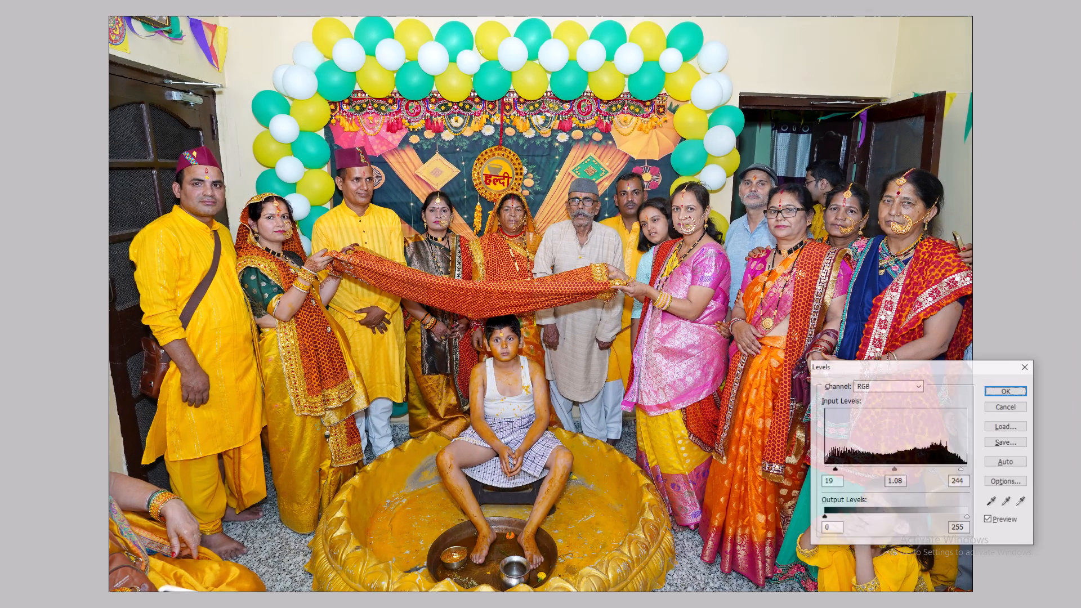
key("Return")
Apply the same follow-up colour adjustment to the group photo with its last-used settings and fade it to 40%.
key("ctrl+plus")
key("alt+i")
key("alt+a")
key("alt+x")
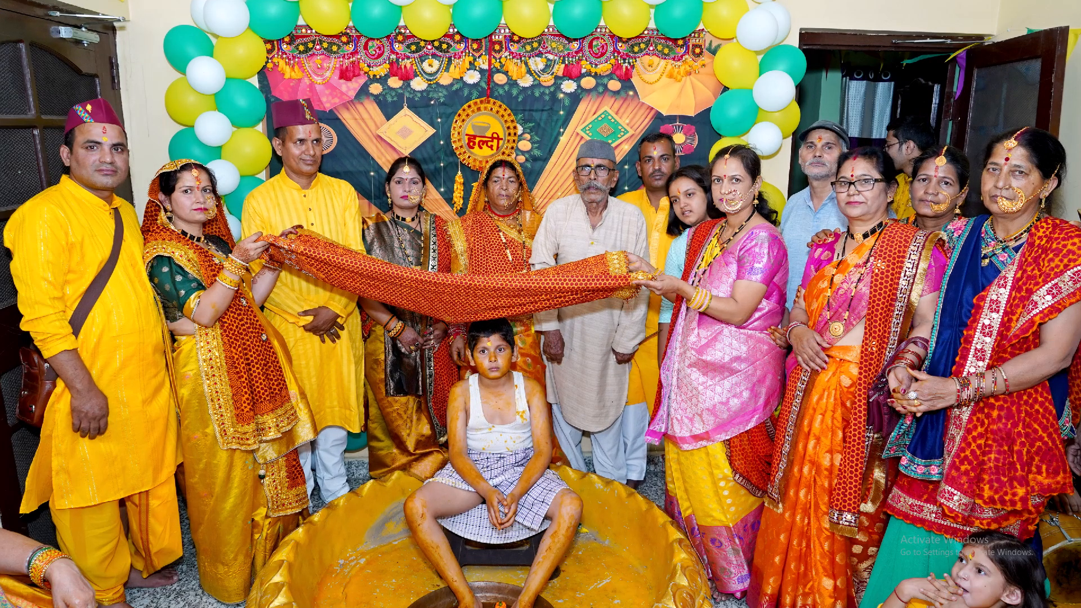
key("Return")
key("ctrl+shift+f")
type("40")
key("Return")
Cut the whole retouched group photo and close its file without saving.
key("ctrl+a")
key("ctrl+x")
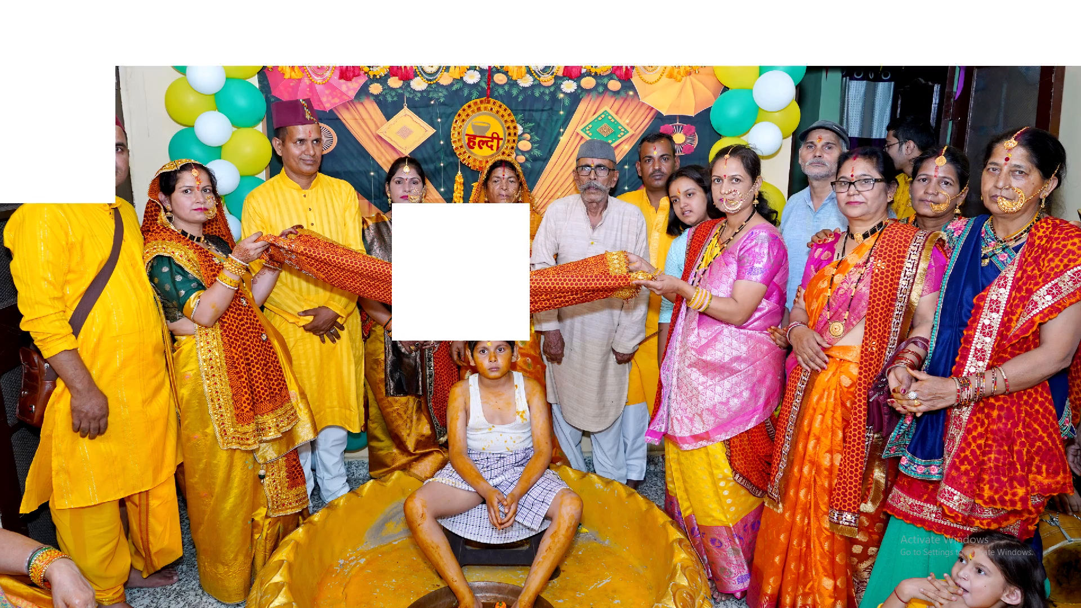
key("ctrl+w")
key("Tab")
key("Return")
Paste the group photo above the large grey frame on the spread's right page and clip it to that frame.
key("ctrl+0")
key("ctrl+minus")
key("ctrl+minus")
key("v")
key("space")
left_click_drag(758, 265, 605, 247)
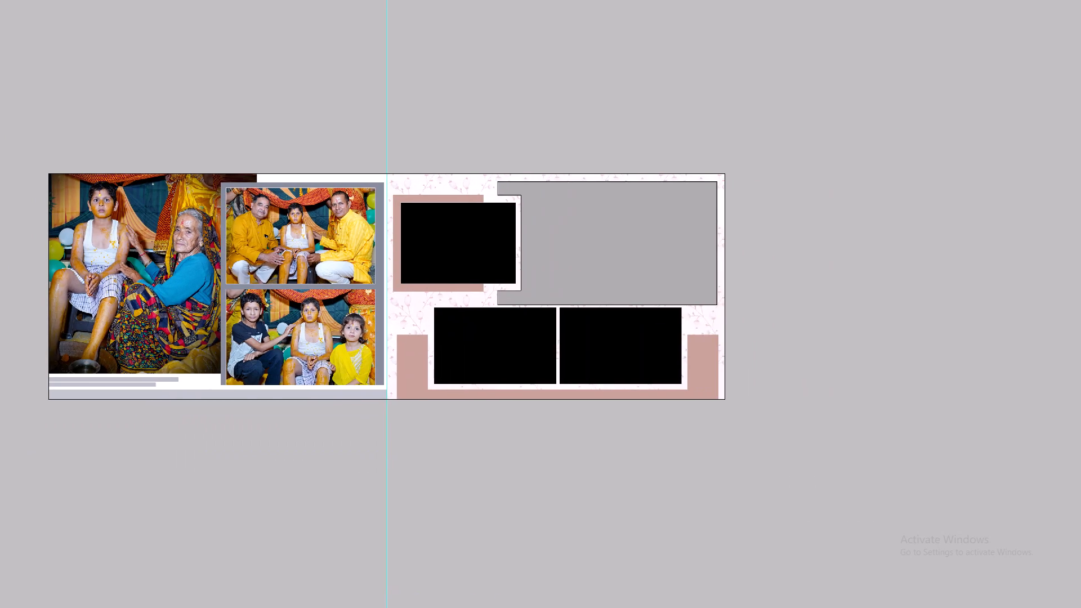
right_click(632, 254)
left_click(661, 264)
key("ctrl+v")
key("ctrl+g")
Scale the group photo down to about the frame's height and move it over the right page's large frame.
key("ctrl+t")
left_click_drag(669, 175, 522, 312, "alt+shift")
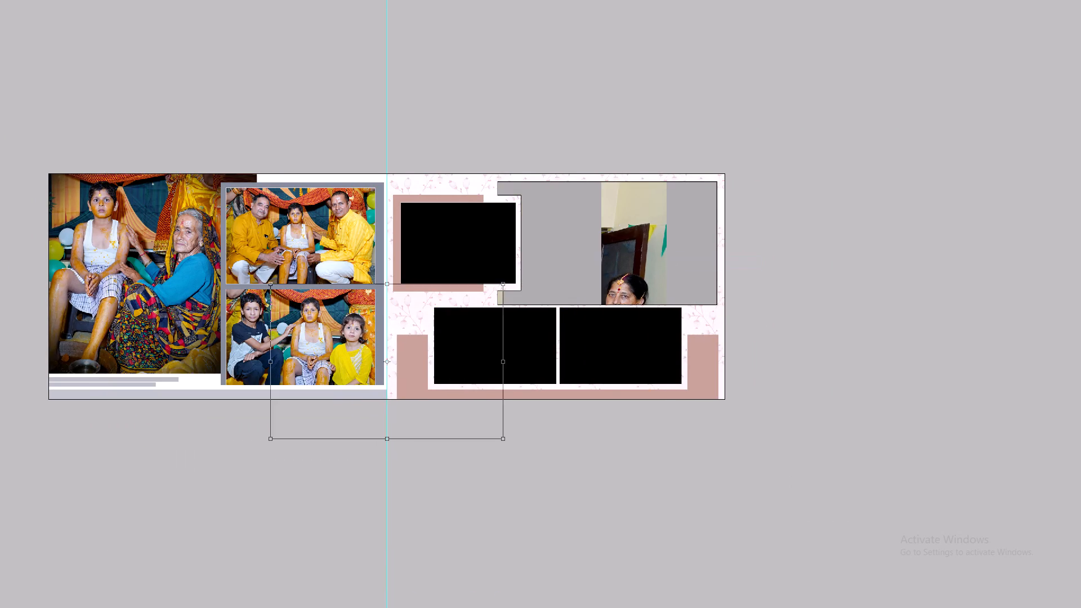
left_click_drag(522, 312, 500, 320, "alt+shift")
left_click_drag(440, 340, 678, 218)
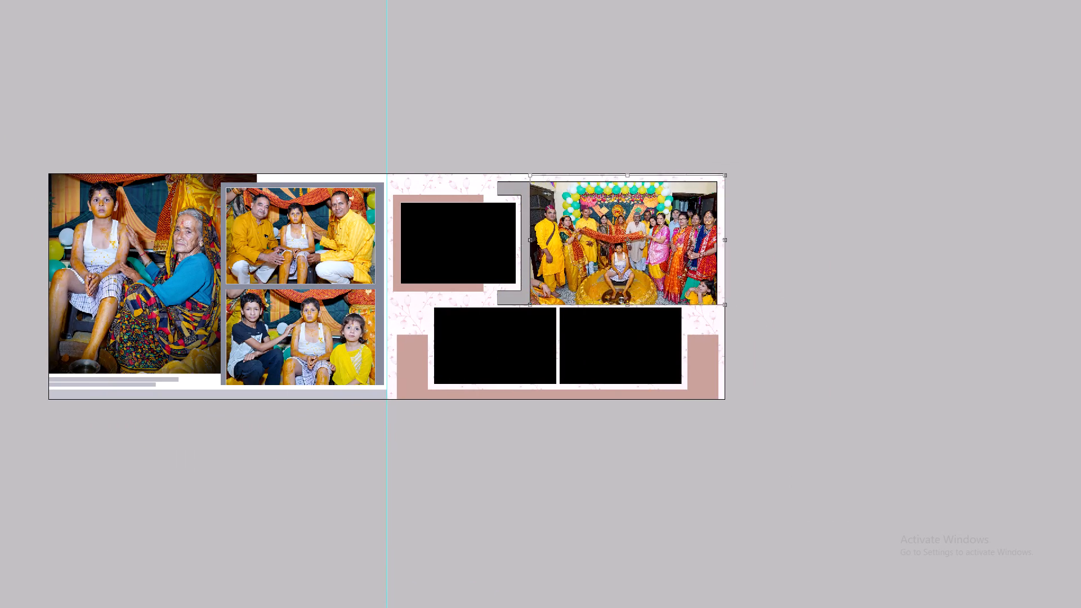
left_click_drag(678, 218, 664, 217)
key("ctrl+plus")
key("ctrl+plus")
key("space")
key("space")
key("space")
key("space")
key("space")
key("space")
key("space")
key("space")
key("space")
key("space")
key("space")
key("space")
key("space")
key("space")
left_click_drag(897, 249, 512, 247)
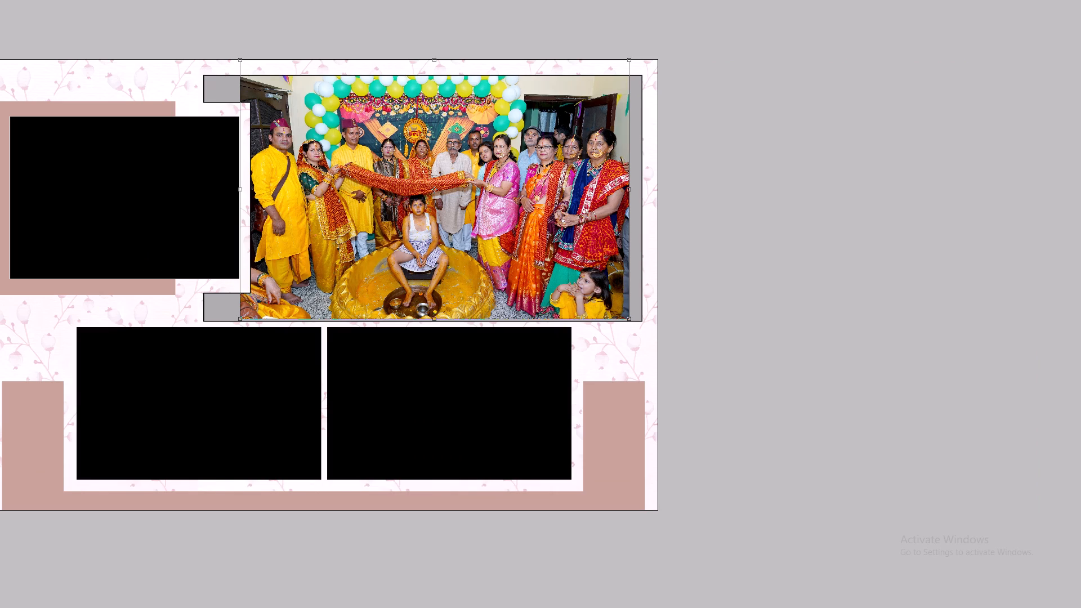
Enlarge the group photo slightly and tilt it a little clockwise within the large frame.
left_click(770, 303)
key("space")
key("space")
key("space")
left_click_drag(661, 252, 670, 334)
left_click_drag(638, 146, 656, 137, "shift")
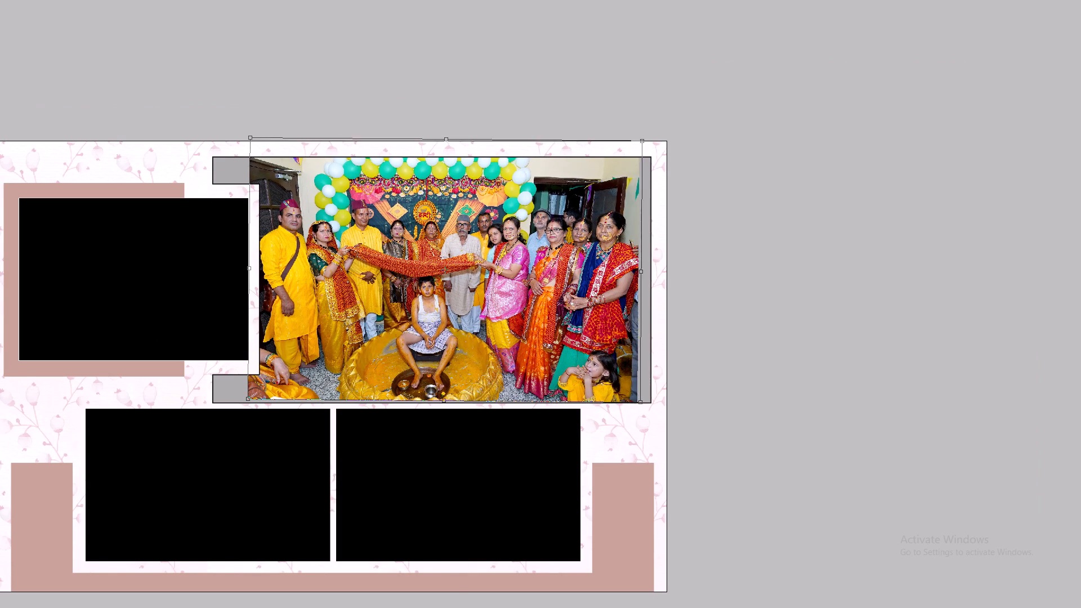
left_click_drag(656, 137, 663, 135, "shift")
Nudge the group photo down and left in the large frame and apply the transform.
key("shift+space")
left_click_drag(578, 226, 651, 236)
key("shift+Down")
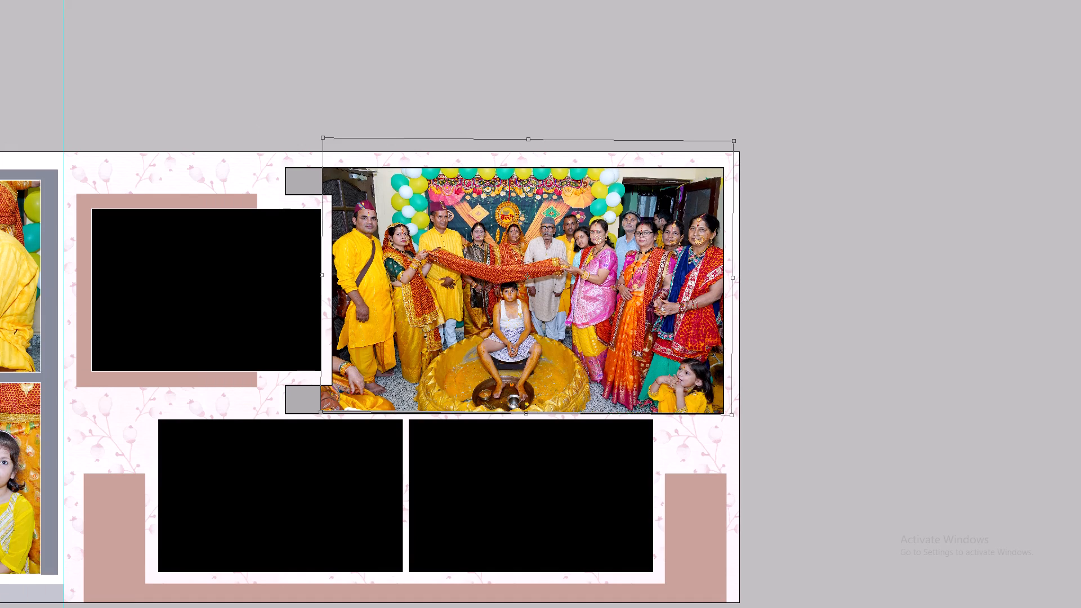
key("shift+Down")
key("shift+Left")
key("shift+Left")
key("ctrl+plus")
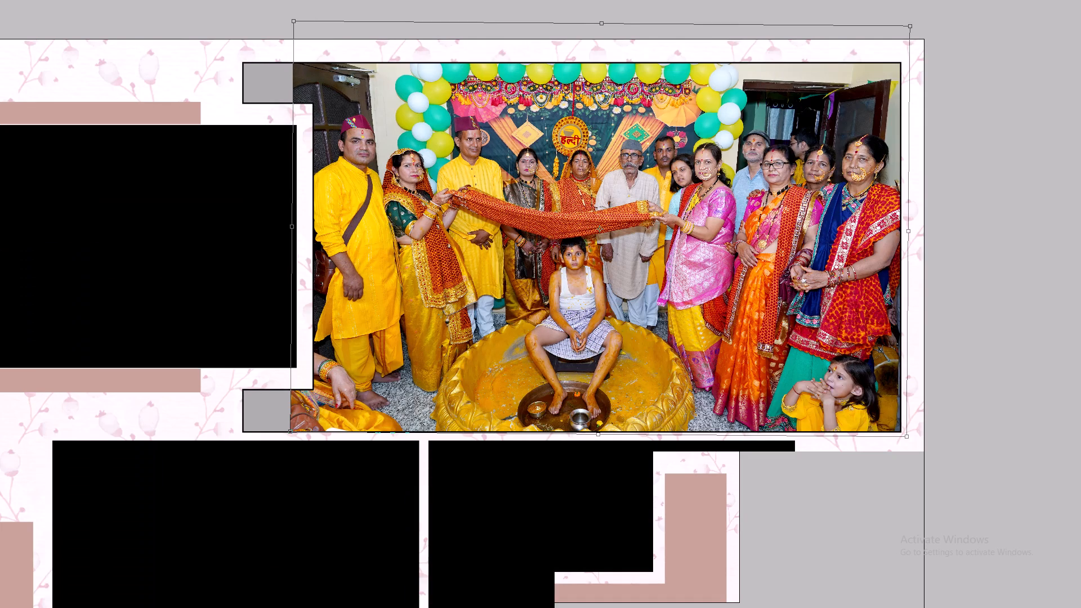
key("Down")
key("Down")
key("Return")
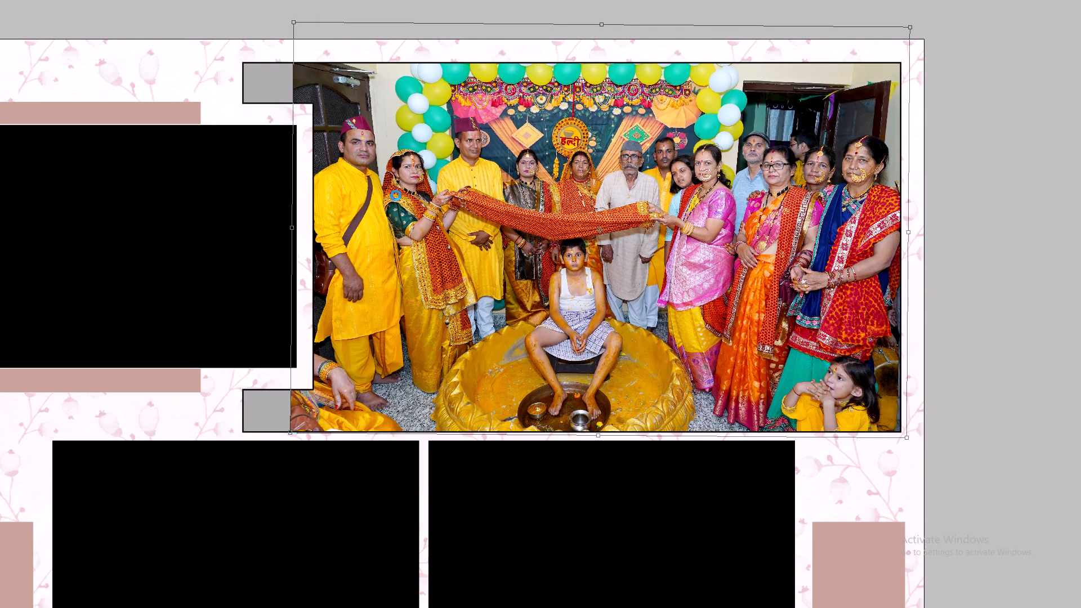
Select strips along the group photo's left edge and stretch them outward to fill the large frame's left corners.
key("m")
key("space")
left_click_drag(285, 96, 392, 109)
left_click_drag(359, 39, 419, 461)
key("space")
left_click_drag(390, 429, 454, 445)
key("ctrl+t")
left_click_drag(423, 275, 287, 270)
key("Return")
key("ctrl+d")
left_click_drag(360, 38, 443, 530)
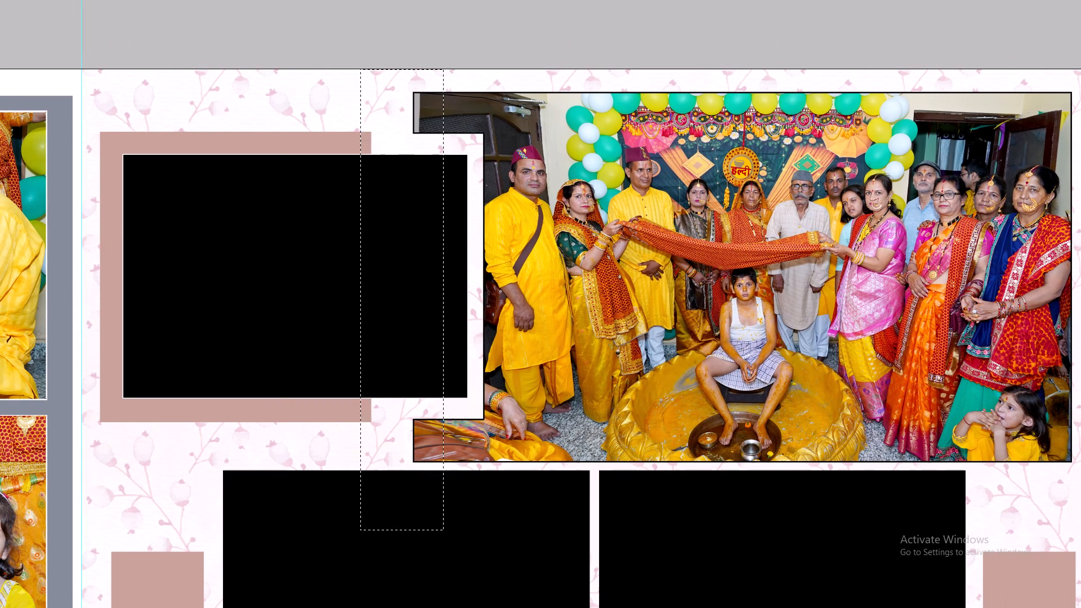
key("ctrl+t")
left_click_drag(359, 307, 307, 311)
key("Return")
key("ctrl+d")
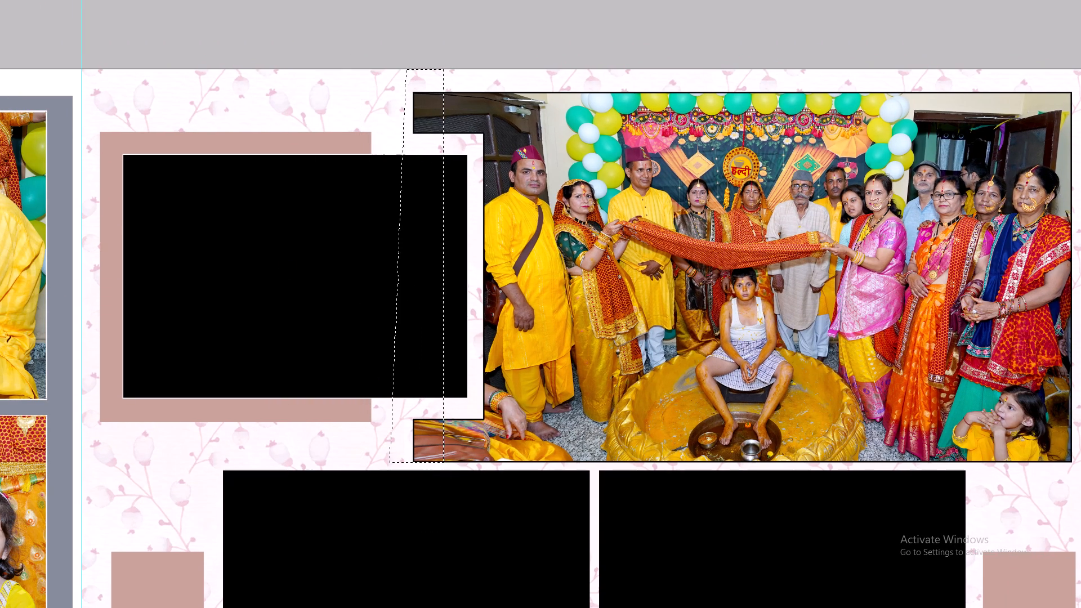
Duplicate the group photo layer, clip the copy to the large frame and turn the copy solid black.
key("v")
key("space")
left_click_drag(581, 283, 450, 294)
key("ctrl+j")
key("ctrl+g")
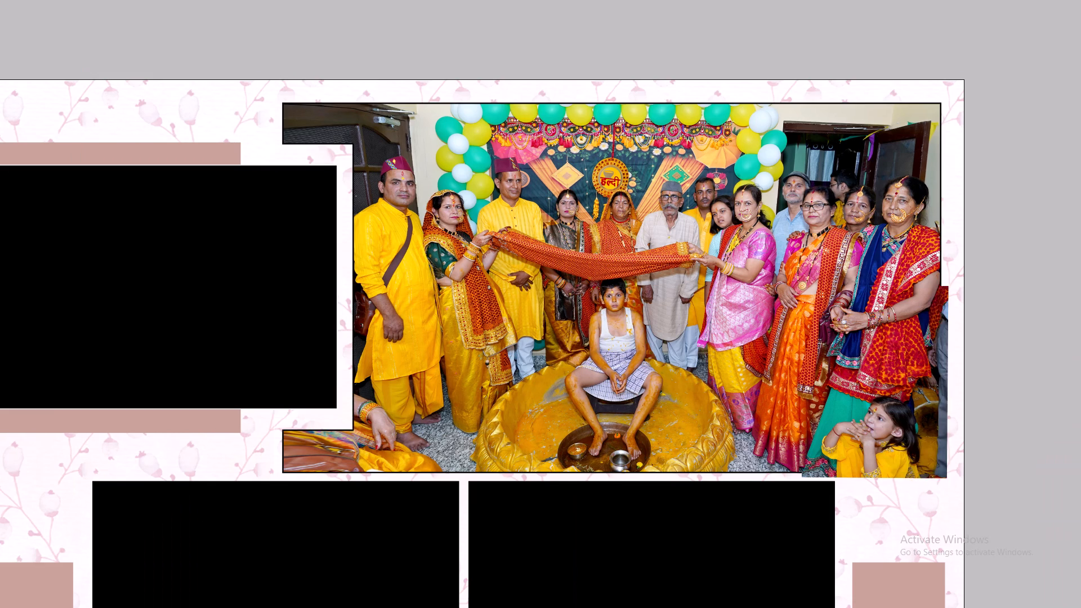
key("alt+i")
key("alt+a")
key("alt+h")
key("Return")
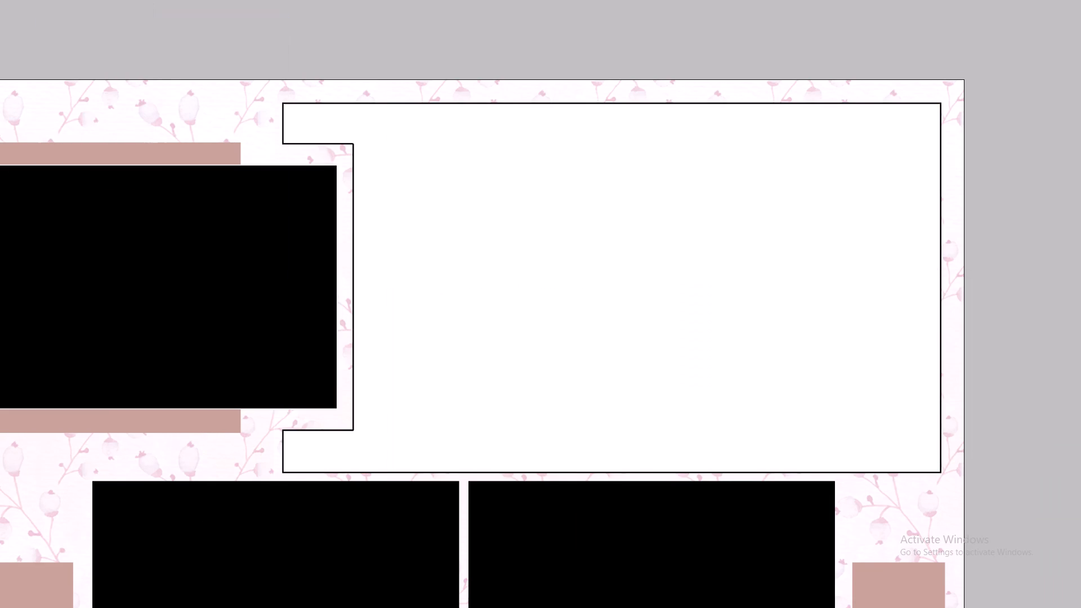
key("ctrl+i")
Erase the black copy over the centre and right of the group photo with a very large soft eraser.
key("e")
key("bracketright")
key("bracketright")
key("bracketright")
key("bracketright")
key("bracketright")
key("bracketright")
key("bracketright")
key("bracketright")
key("bracketright")
key("bracketright")
key("bracketright")
key("bracketright")
key("bracketright")
key("bracketright")
key("bracketright")
key("bracketright")
key("bracketright")
key("bracketright")
key("bracketright")
key("bracketright")
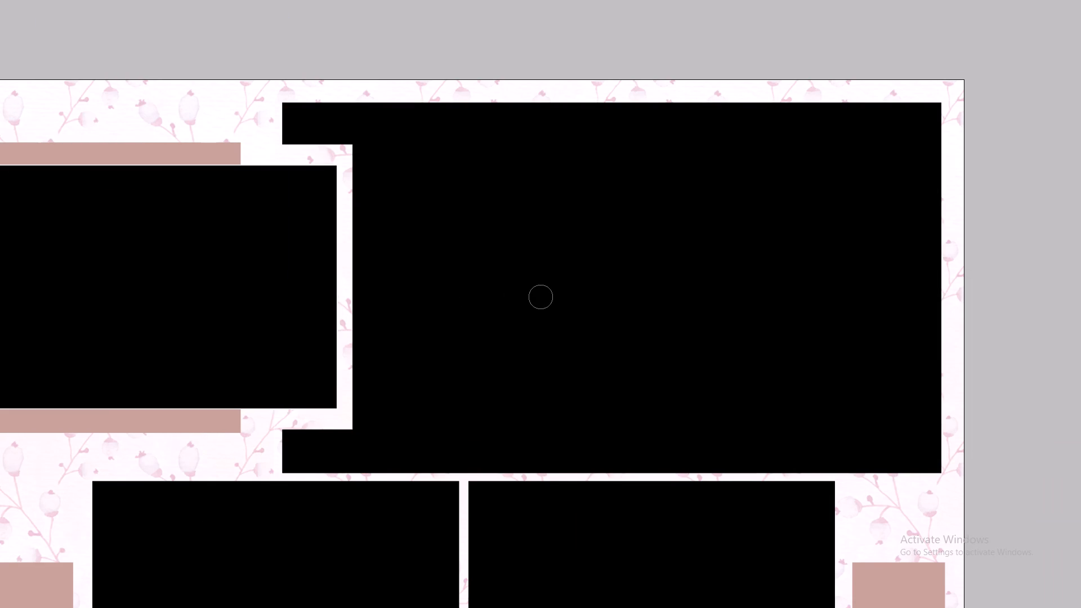
key("bracketright")
key("bracketleft")
key("bracketleft")
triple_click(660, 280)
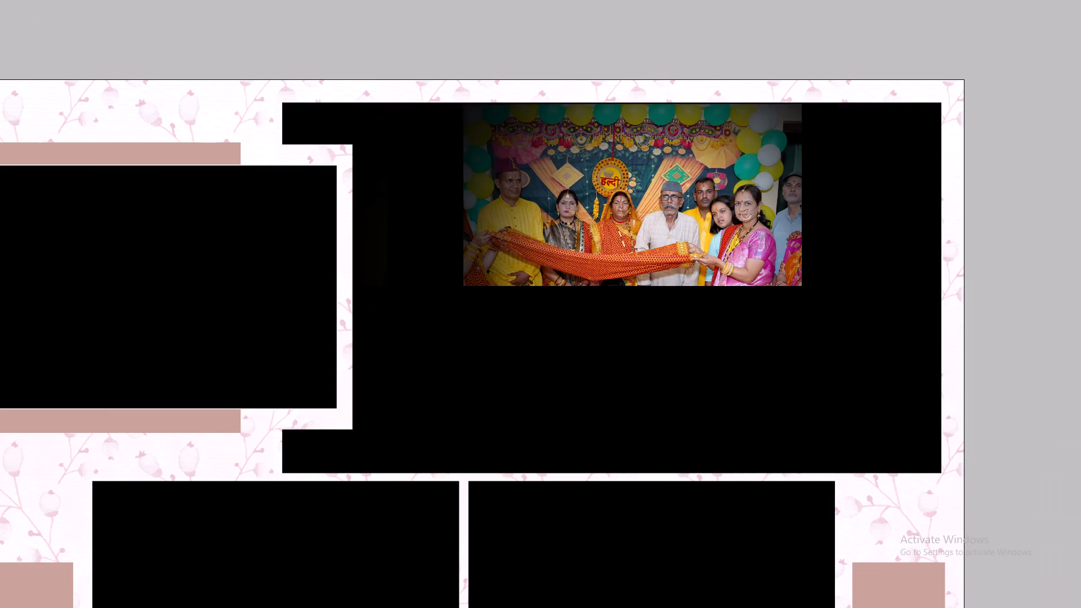
key("bracketleft")
left_click(767, 261)
key("bracketleft")
triple_click(747, 277)
key("bracketleft")
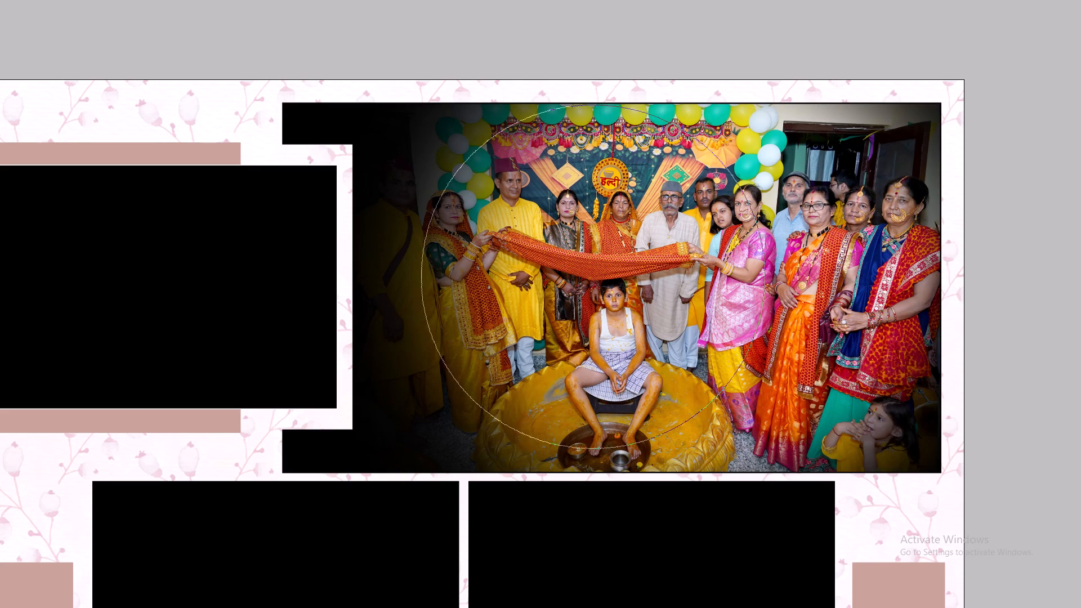
Erase more of the black copy with smaller eraser sizes over the people and tub, leaving darkened photo edges.
key("bracketleft")
double_click(538, 281)
left_click(534, 281)
triple_click(486, 267)
left_click(486, 267)
left_click(499, 278)
left_click_drag(573, 280, 578, 280)
left_click(682, 280)
key("bracketleft")
key("bracketleft")
left_click(784, 271)
left_click(836, 265)
left_click_drag(751, 316, 751, 325)
left_click(780, 423)
left_click(580, 278)
key("v")
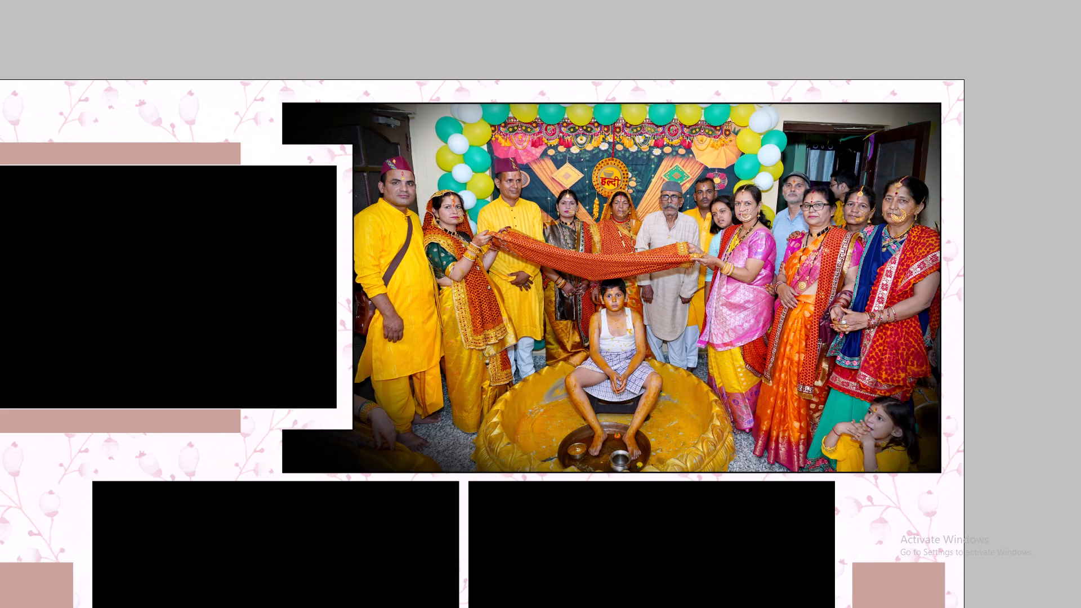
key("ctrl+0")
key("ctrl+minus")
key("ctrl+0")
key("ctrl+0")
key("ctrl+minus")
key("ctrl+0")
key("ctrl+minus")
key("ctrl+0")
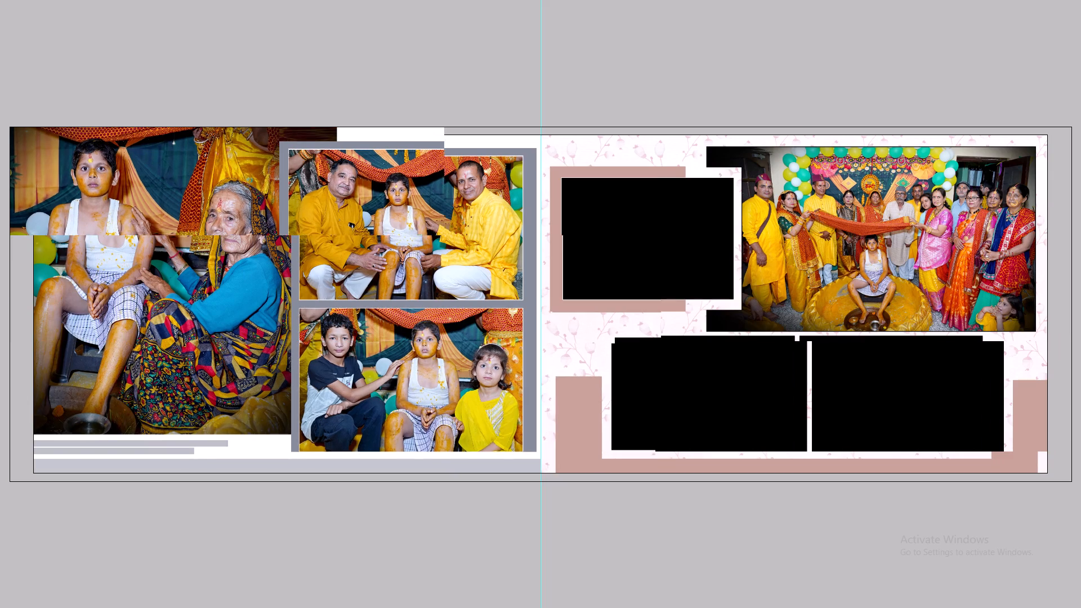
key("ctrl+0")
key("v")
In File Explorer, move the used photos DSC08443, DSC08423, DSC08435 and DSC08437 from folder 01 into its Done folder.
key("alt+Tab")
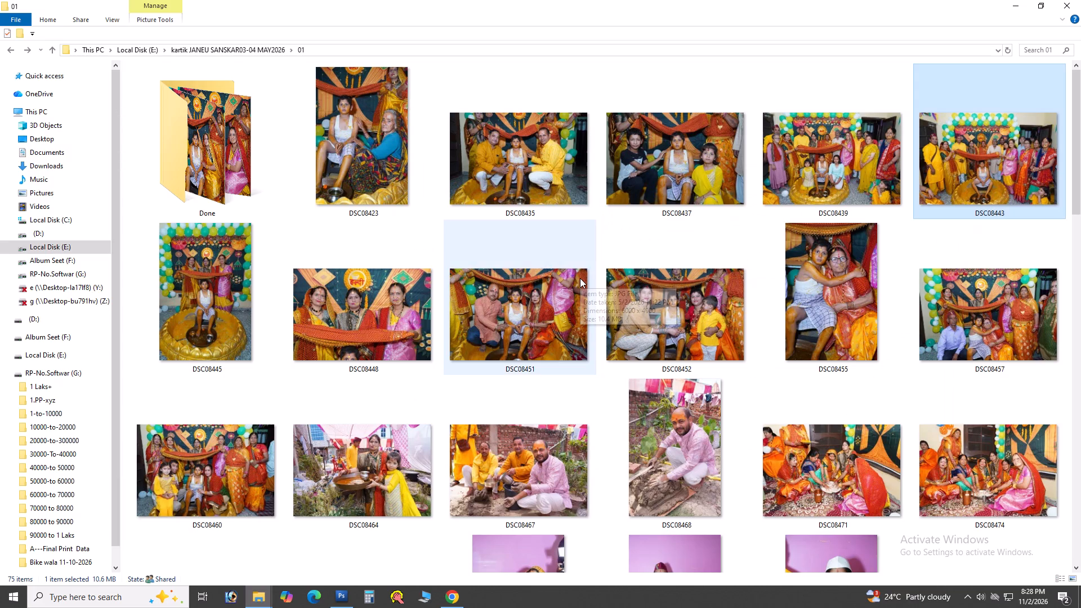
left_click_drag(949, 167, 950, 179)
key("alt+Tab")
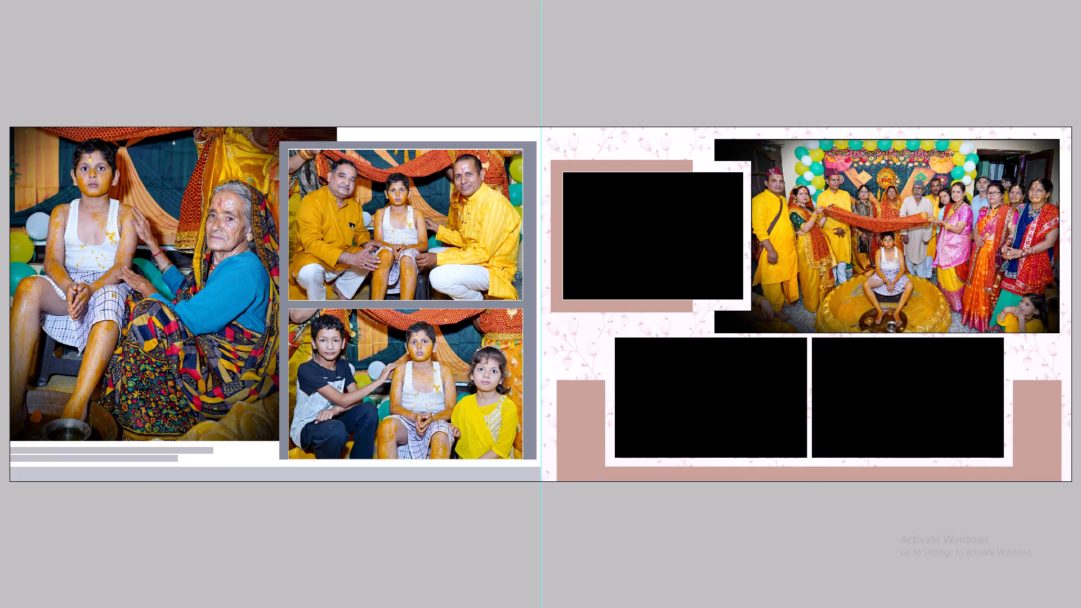
key("alt+Tab")
left_click_drag(922, 168, 204, 191)
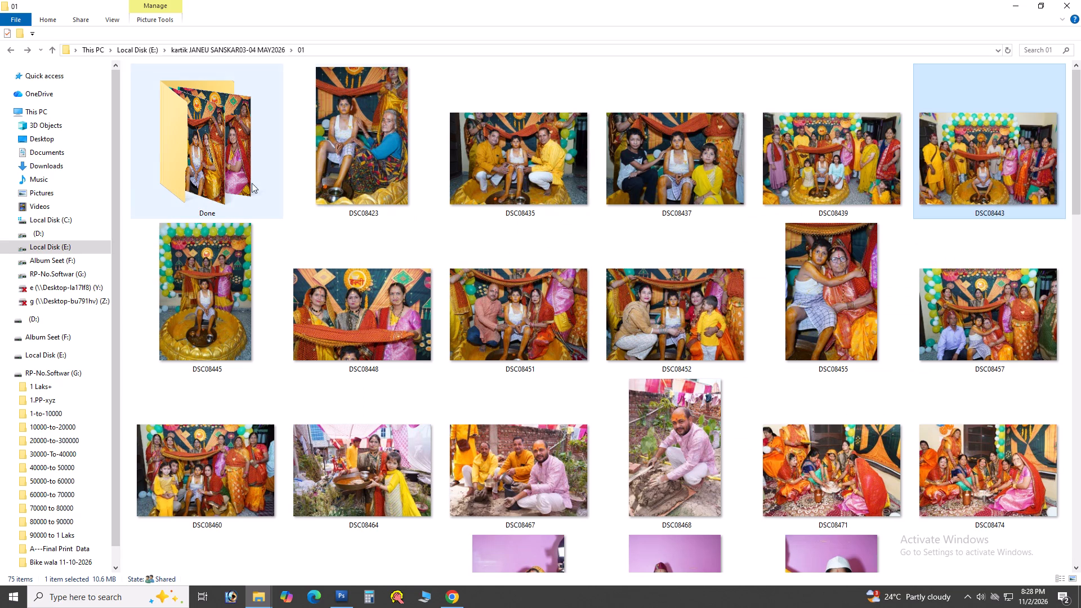
left_click(364, 177)
key("alt+Tab")
key("alt+Tab")
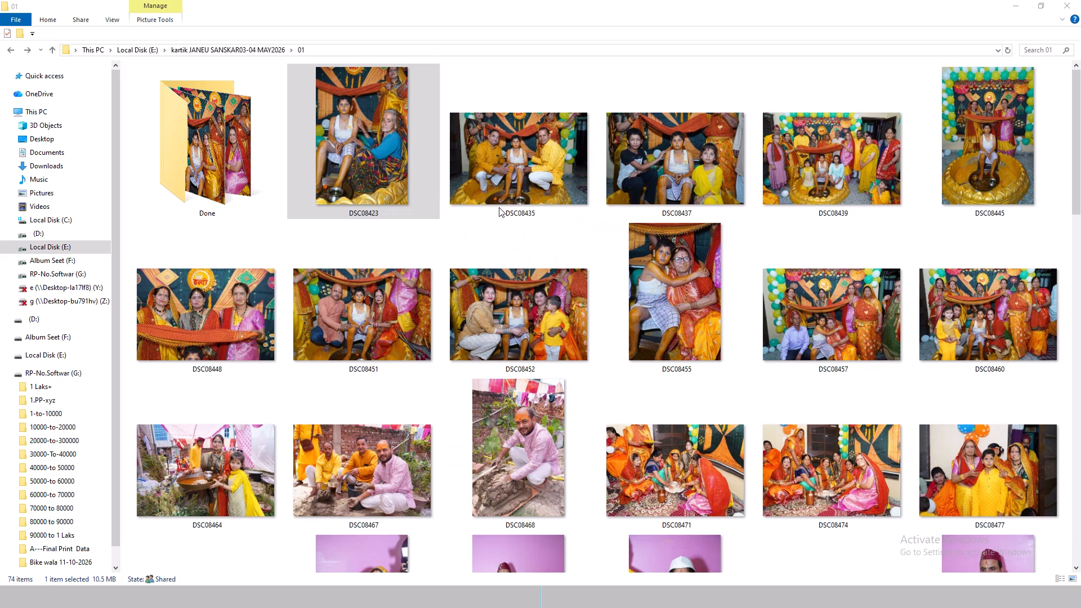
left_click(565, 199, "shift")
left_click(653, 174, "shift")
left_click_drag(664, 172, 273, 171)
left_click(401, 172)
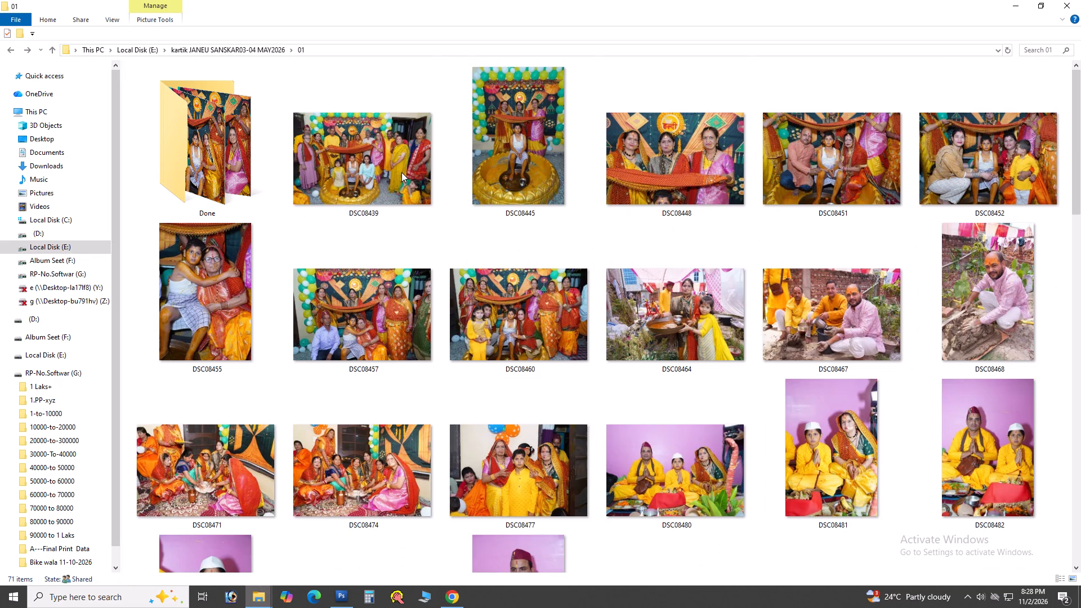
Open photo DSC08448 of the three women from folder 01 in Photoshop.
left_click(623, 173)
left_click_drag(693, 153, 659, 169)
key("alt+Tab")
key("ctrl+0")
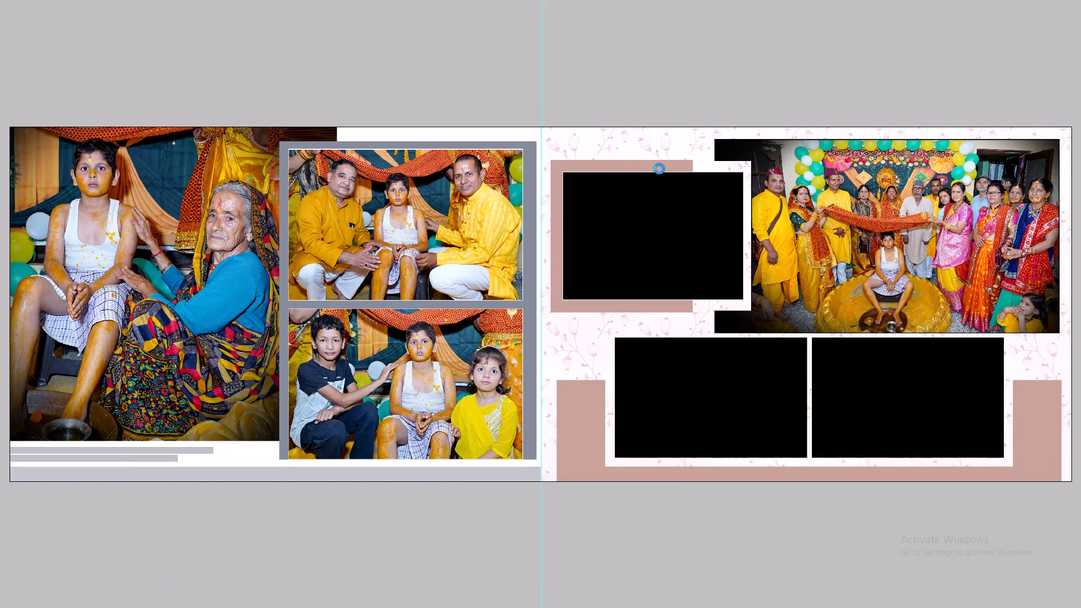
key("0")
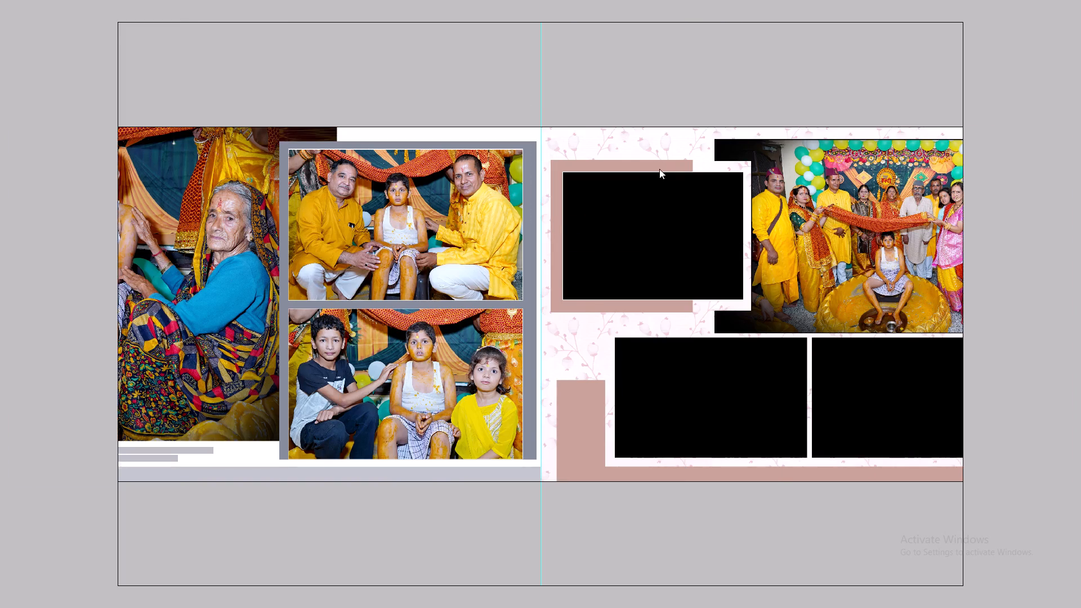
Run the retouch action on the three-women photo, clear the selection and apply a levels adjustment.
key("F6")
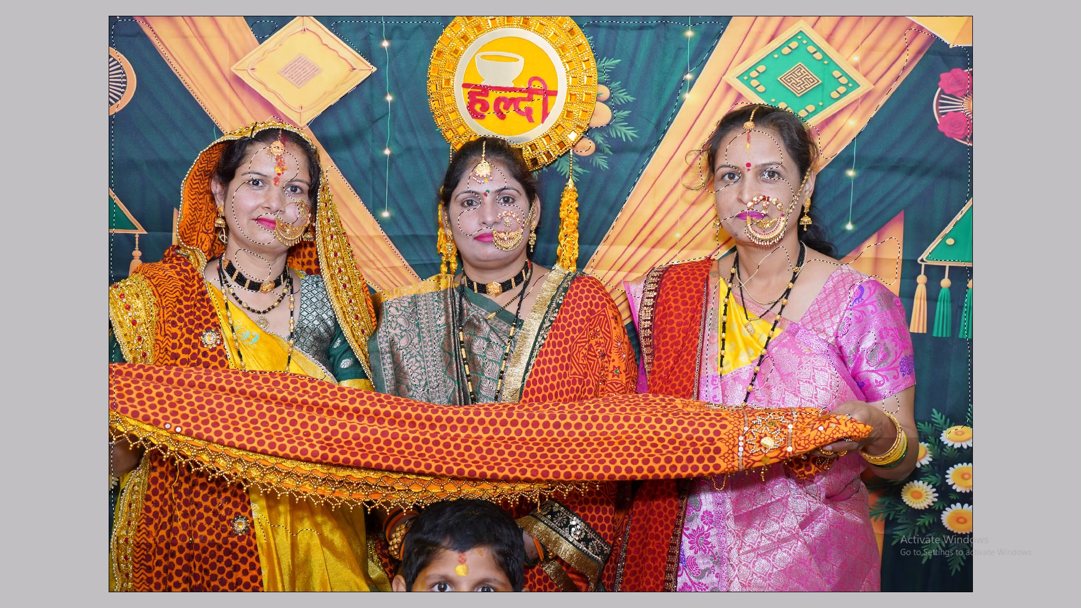
key("ctrl+d")
key("alt+i")
key("alt+a")
key("alt+l")
key("Return")
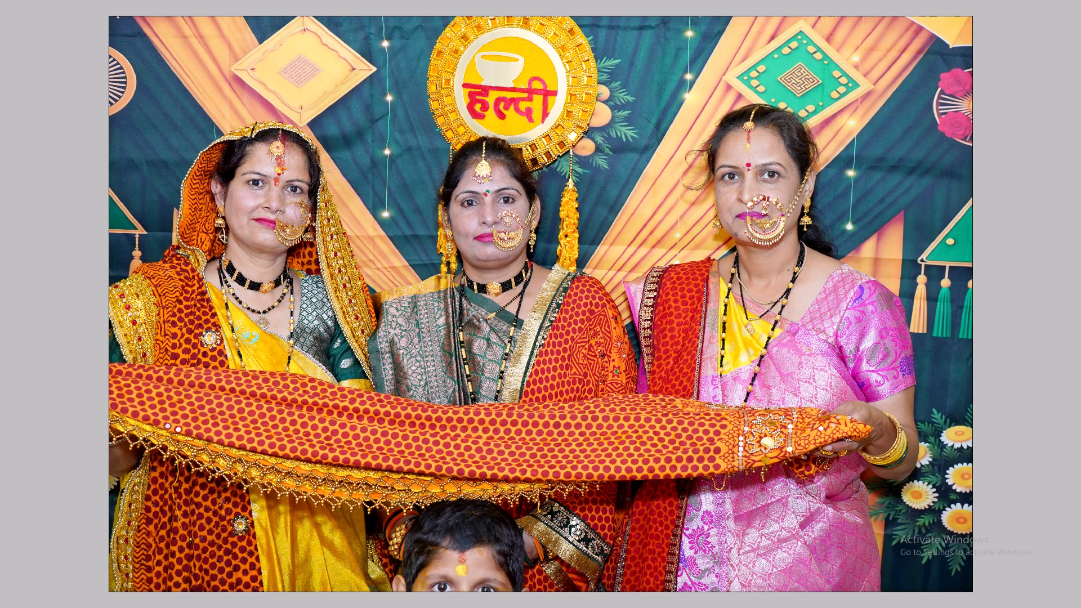
Apply a further image adjustment to the three-women photo and fade it to 40%.
key("alt+i")
key("alt+a")
key("alt+x")
key("Return")
key("ctrl+shift+f")
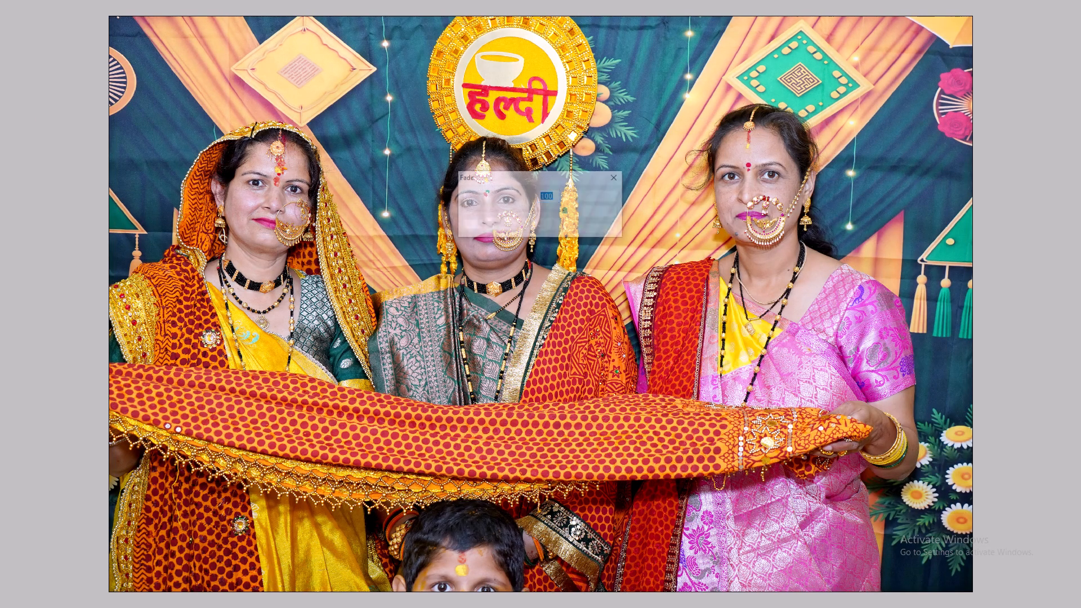
type("40")
key("Return")
Cut the whole three-women photo, close its file, paste it above the right page's upper-left frame and clip it there.
key("ctrl+a")
key("ctrl+x")
key("ctrl+w")
key("Tab")
key("Return")
key("ctrl+minus")
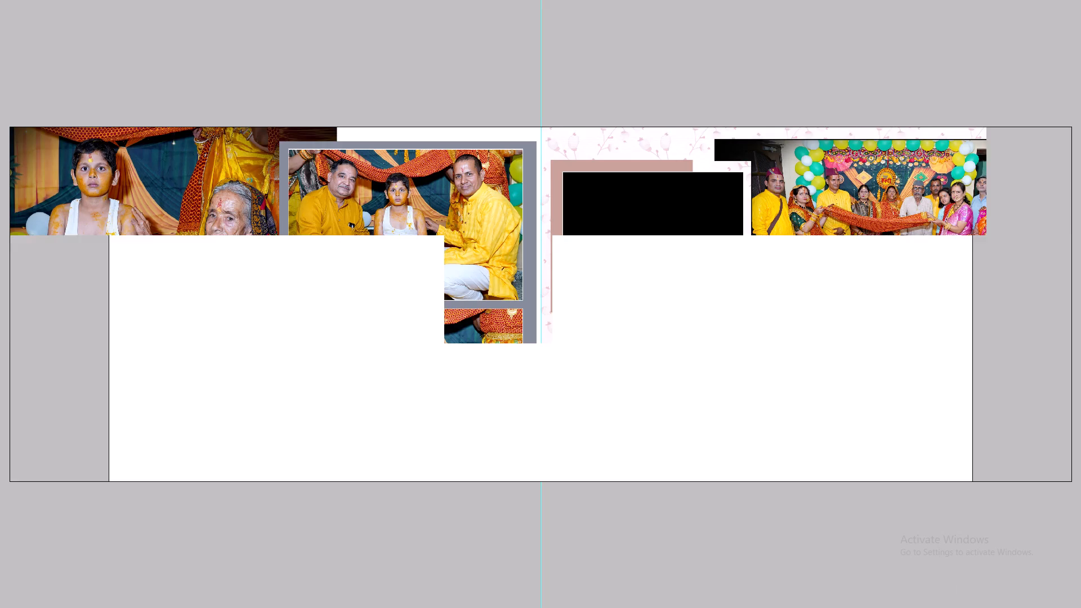
key("ctrl+minus")
type("v")
key("space")
left_click_drag(723, 261, 614, 247)
right_click(498, 249)
left_click(517, 257)
key("ctrl+v")
key("ctrl+g")
Scale the three-women photo down to about the frame's size and move it over the right page's upper-left frame.
key("ctrl+t")
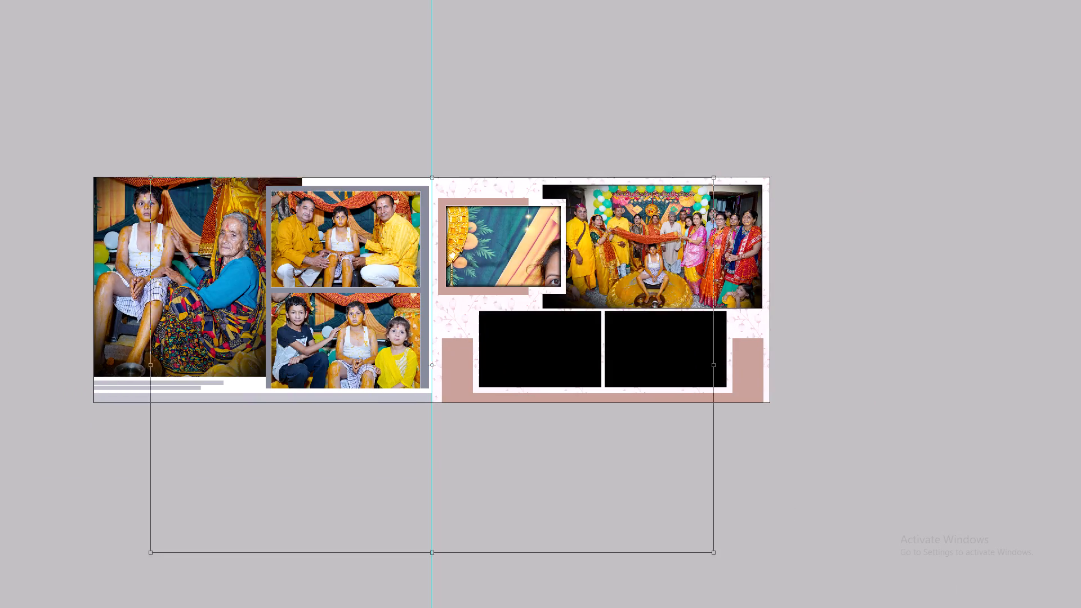
key("ctrl+plus")
left_click(858, 126, "alt+shift")
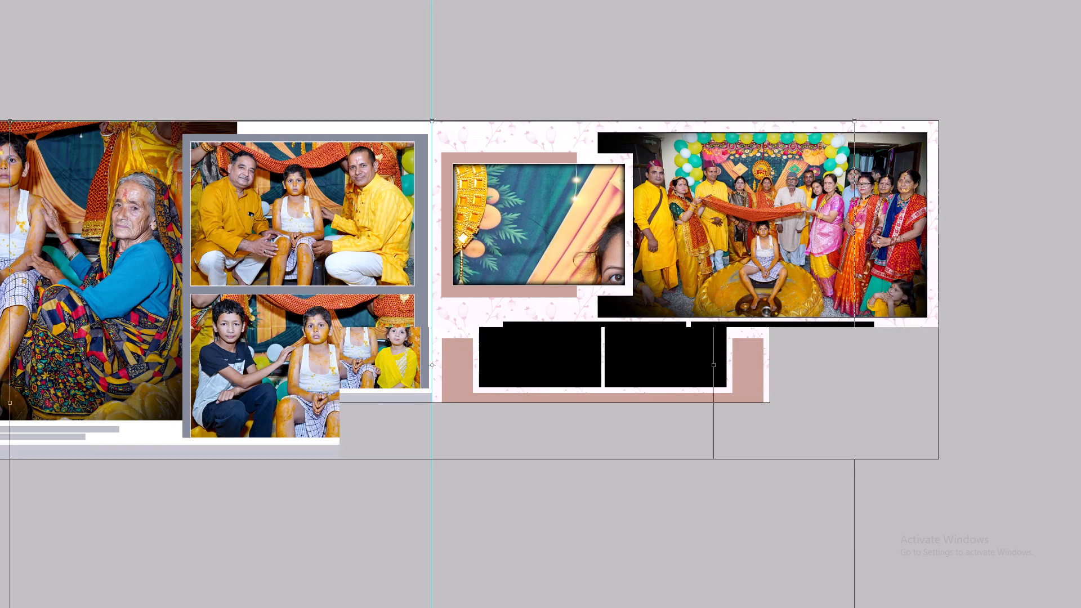
left_click_drag(856, 119, 521, 352, "alt+shift")
left_click_drag(453, 422, 519, 315, "alt")
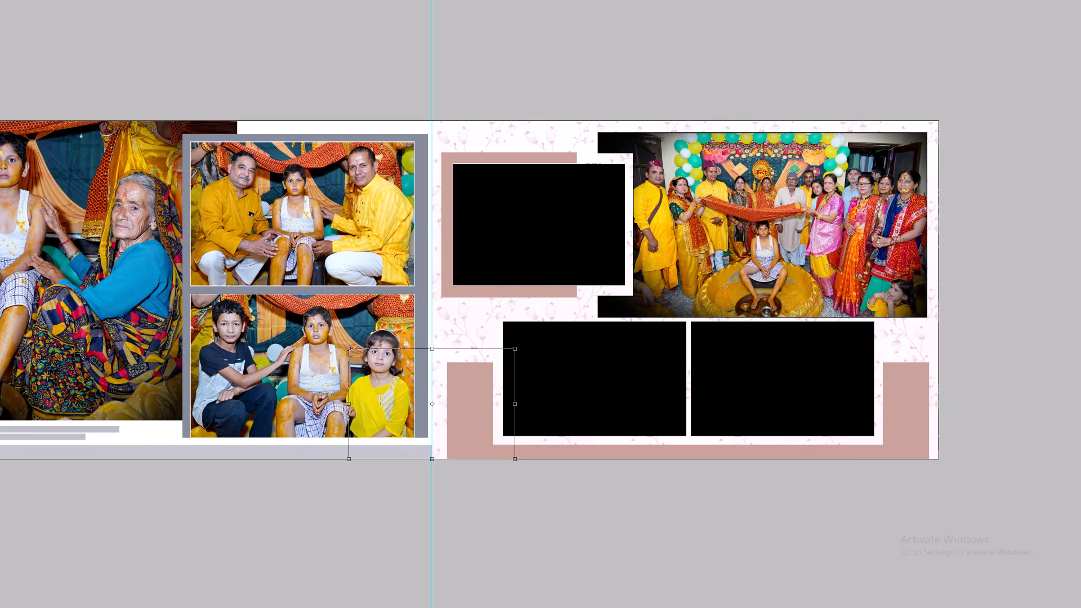
left_click_drag(519, 315, 569, 241, "alt")
Enlarge the three-women photo until it covers the right page's upper-left frame and nudge it into place there.
key("ctrl+plus")
key("ctrl+plus")
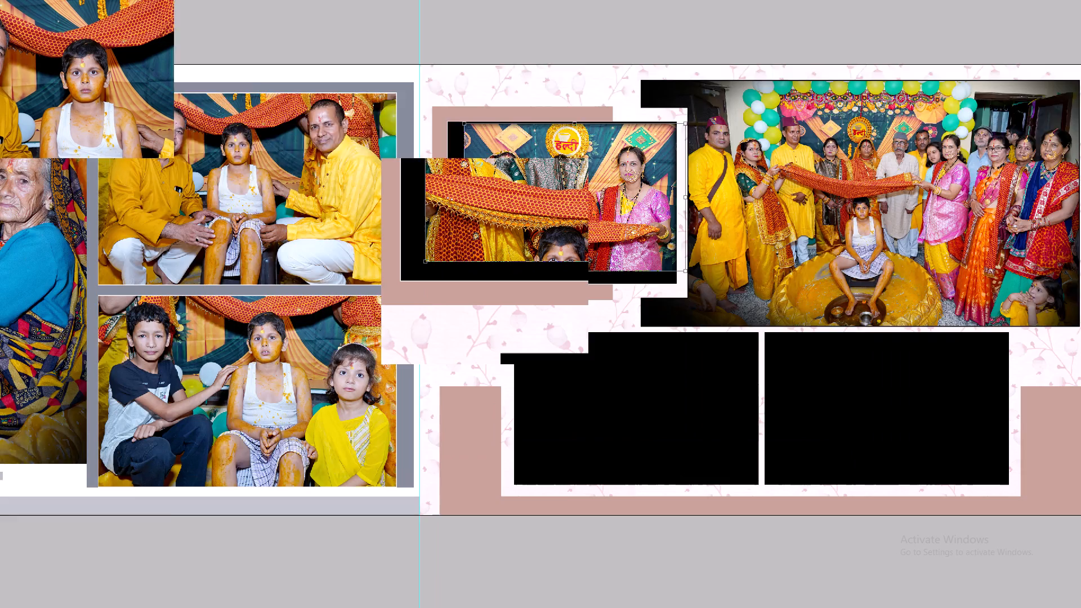
key("space")
left_click_drag(640, 251, 547, 307)
left_click_drag(332, 316, 303, 330, "shift")
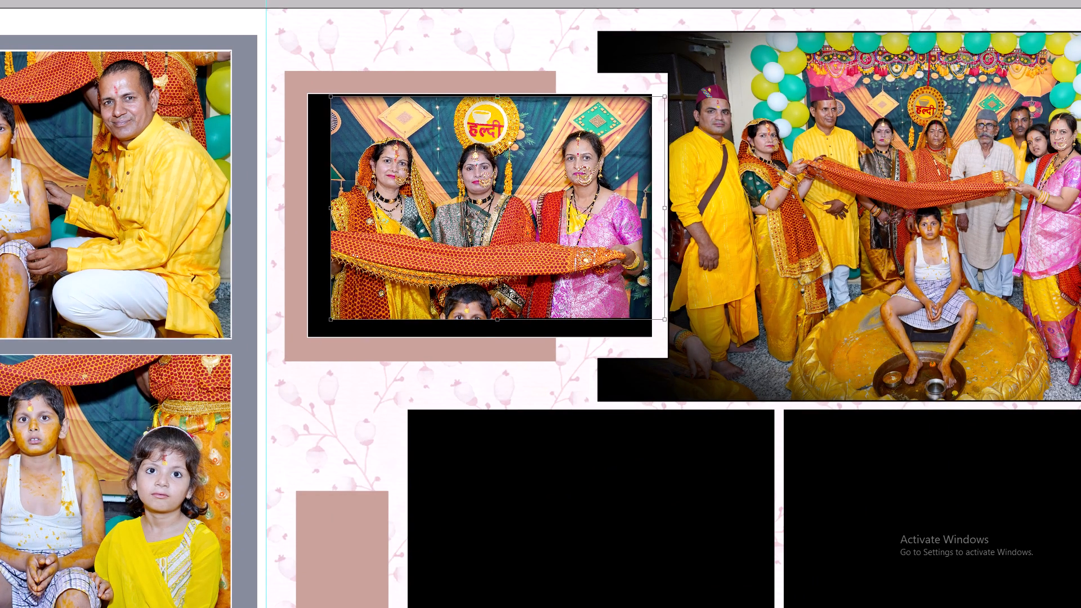
left_click_drag(303, 330, 297, 339, "shift")
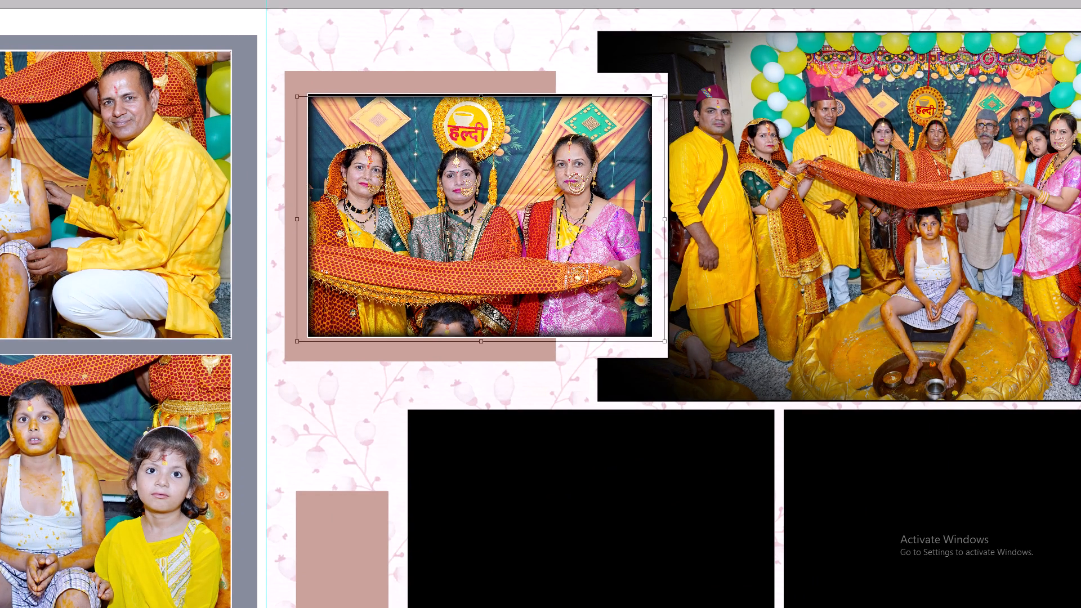
key("Right")
key("Right")
key("Right")
key("Right")
key("Right")
key("Right")
key("Right")
key("Right")
key("Right")
key("shift+Up")
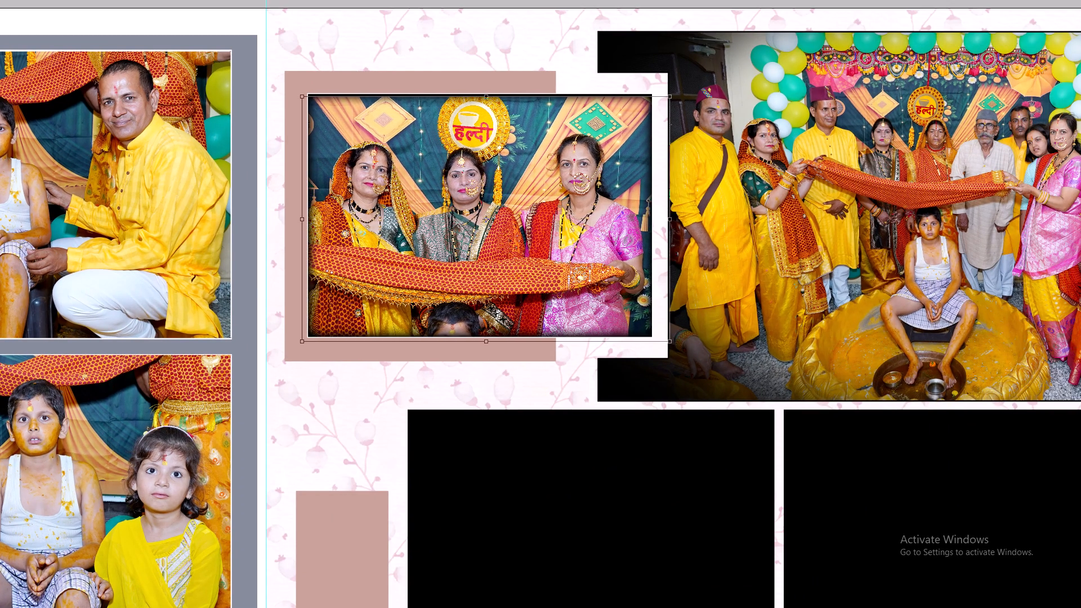
Enlarge the three-women photo slightly more within its frame and apply the transformation.
key("ctrl+plus")
key("space")
key("space")
key("space")
key("space")
key("space")
key("space")
key("space")
key("space")
key("space")
key("space")
key("space")
key("space")
key("space")
key("space")
key("space")
key("space")
key("space")
key("space")
key("space")
key("space")
left_click_drag(736, 132, 691, 205)
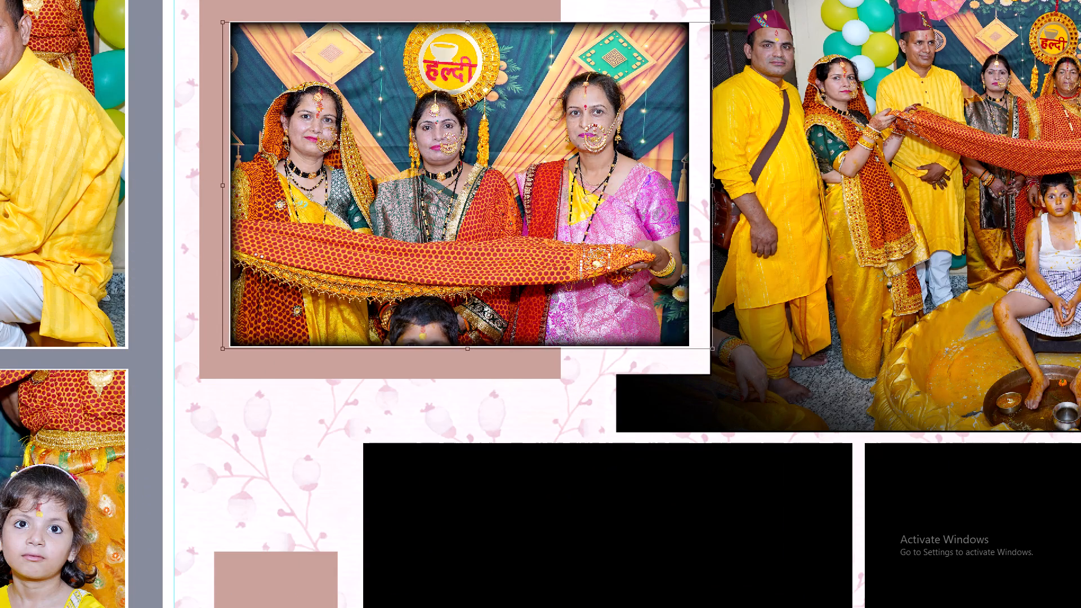
left_click_drag(691, 205, 684, 242)
left_click(663, 137, "shift")
left_click_drag(659, 131, 661, 128, "shift")
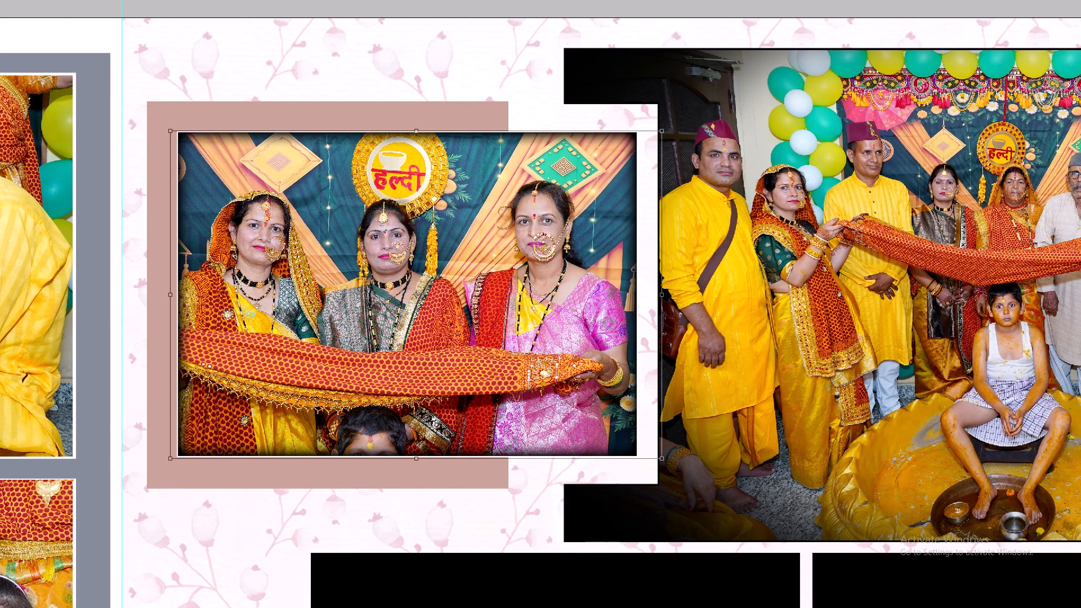
left_click_drag(661, 128, 666, 128, "shift")
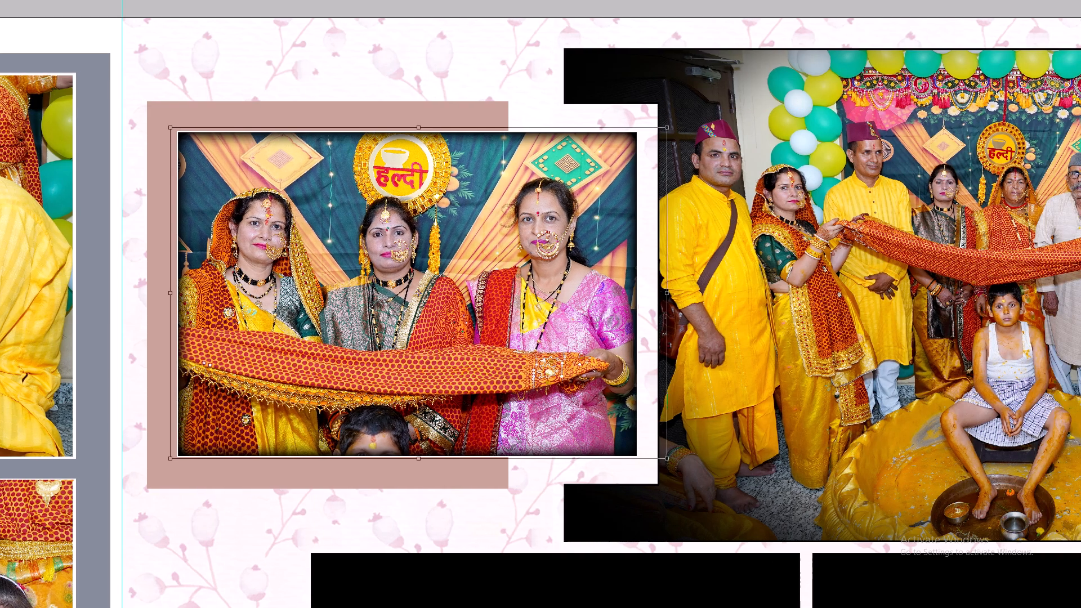
key("Return")
key("ctrl+0")
key("v")
Switch to the 01 folder window and move the used three-women photo into the Done folder.
key("alt+Tab")
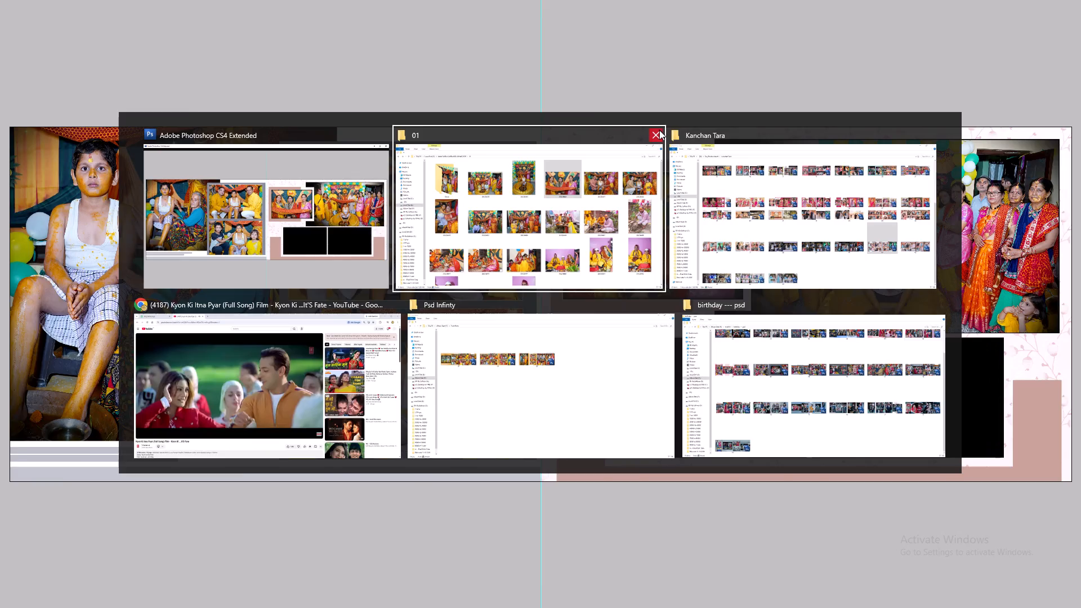
scroll(663, 182, "up", 2)
left_click_drag(672, 169, 221, 153)
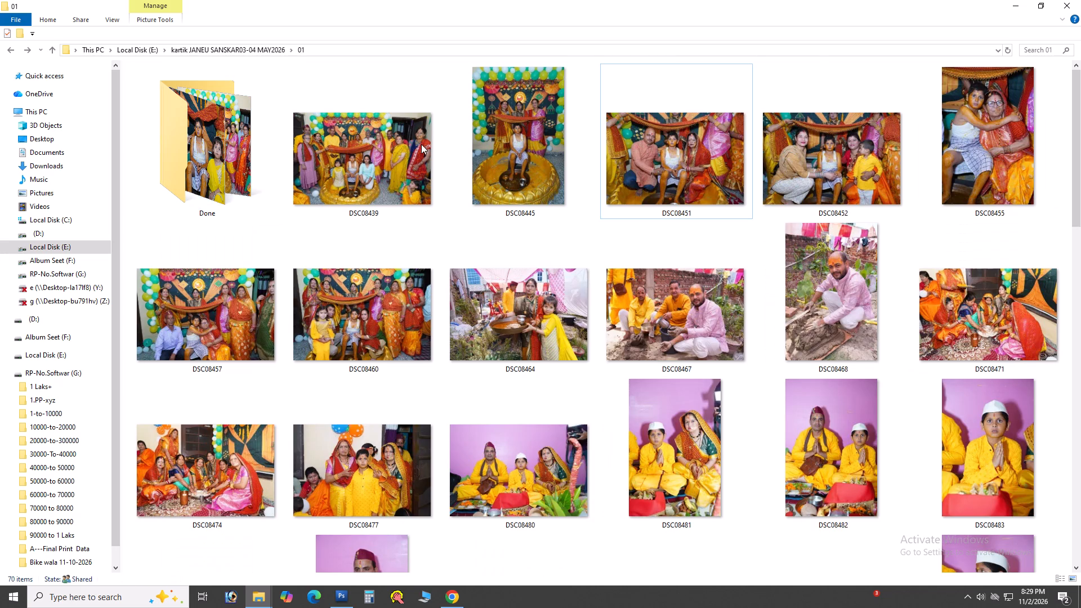
left_click(582, 177)
Open photo DSC08451 from the 01 folder in Photoshop.
left_click(729, 169)
key("alt+Tab")
key("alt+Tab")
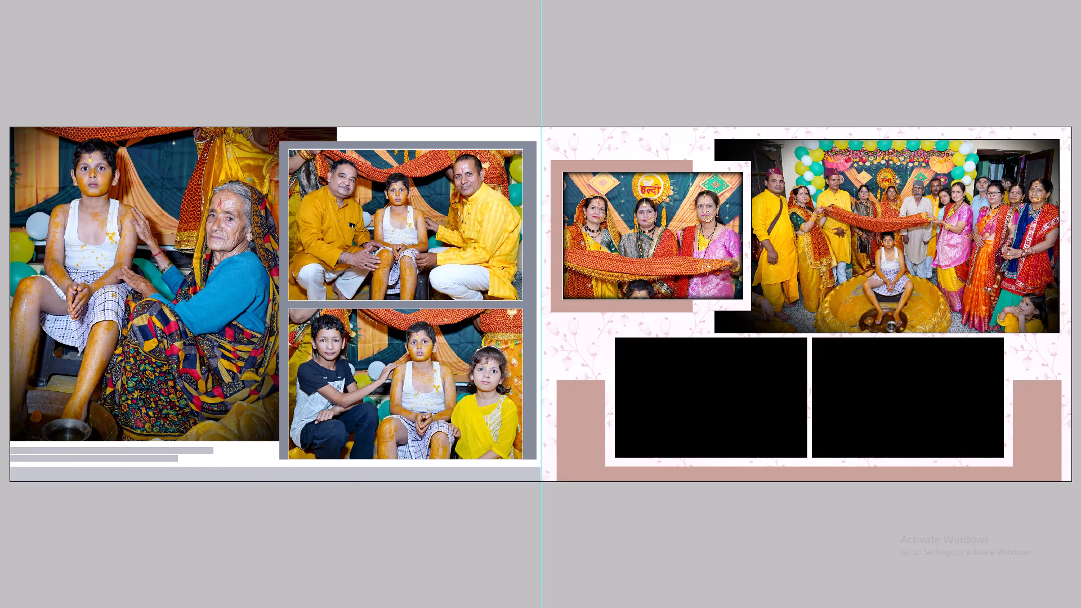
left_click_drag(695, 165, 629, 234)
key("alt+Tab")
Run the retouch action on the photo of the boy seated between the man and woman.
key("F6")
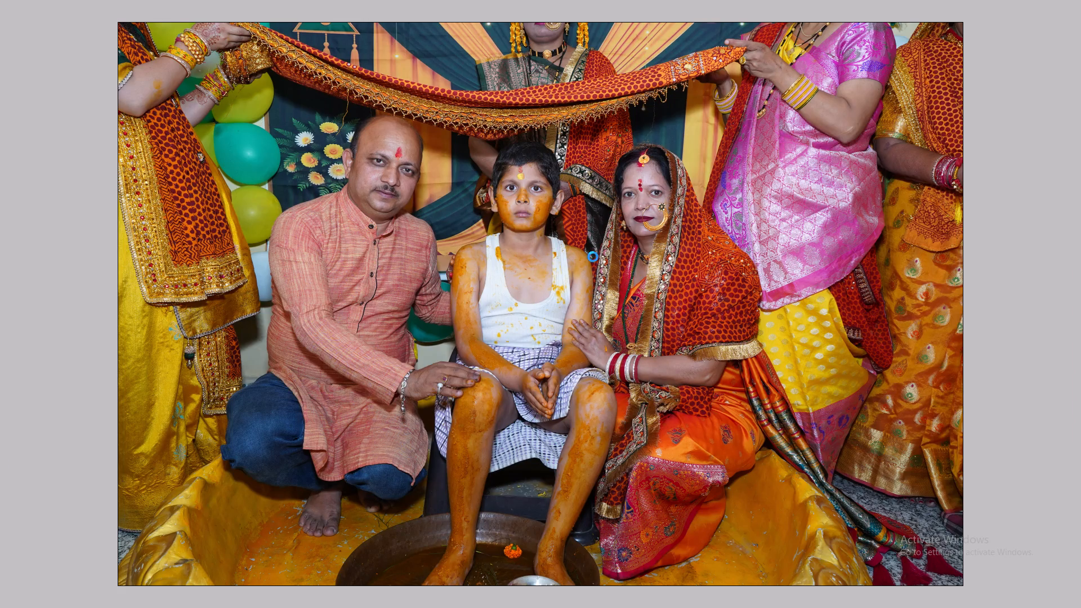
key("F6")
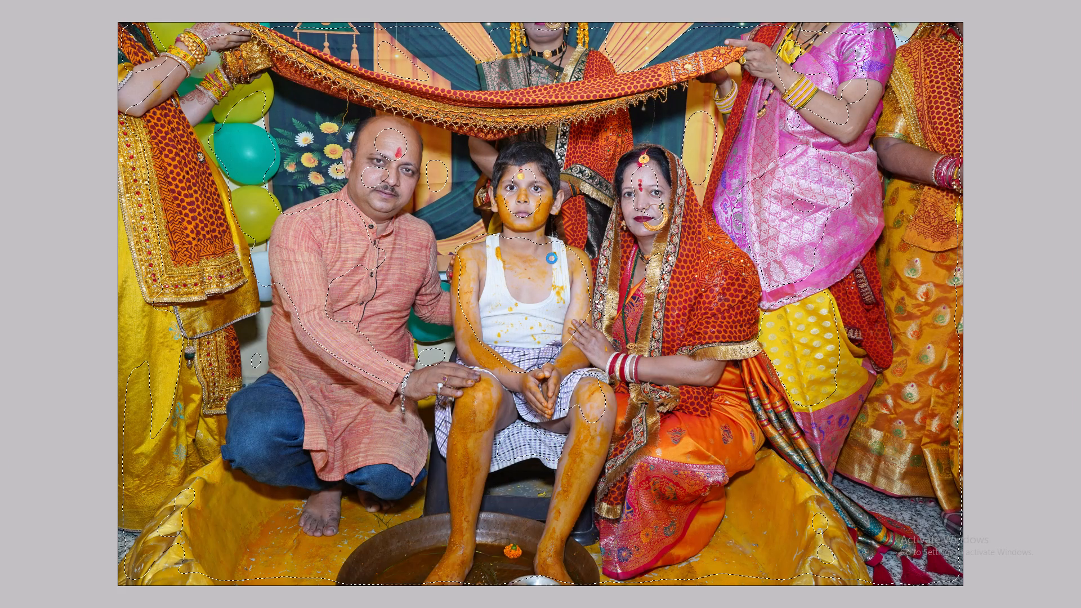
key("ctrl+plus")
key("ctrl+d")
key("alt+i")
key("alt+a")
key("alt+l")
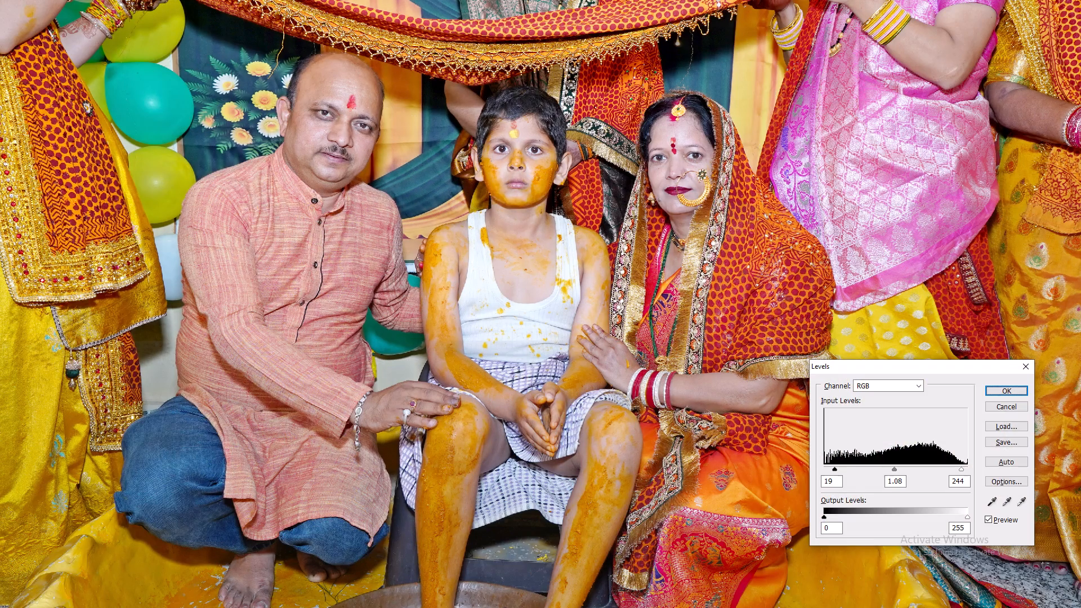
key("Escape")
Step the photo back three history states, clear the selection and apply a levels adjustment.
key("ctrl+alt+z")
key("ctrl+alt+z")
key("ctrl+alt+z")
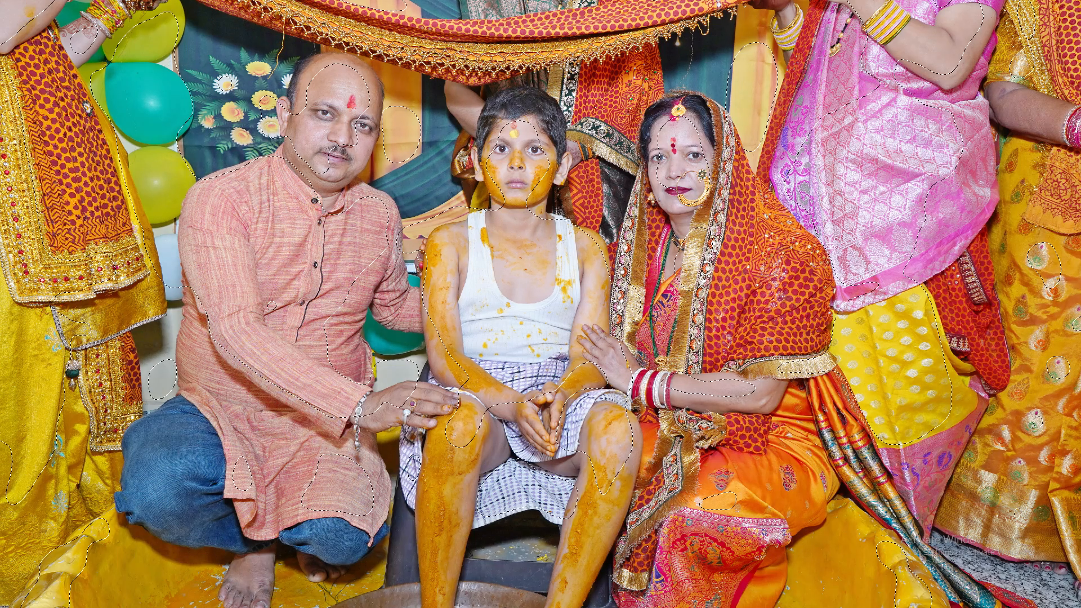
key("ctrl+d")
key("alt+i")
key("alt+a")
key("alt+l")
key("Return")
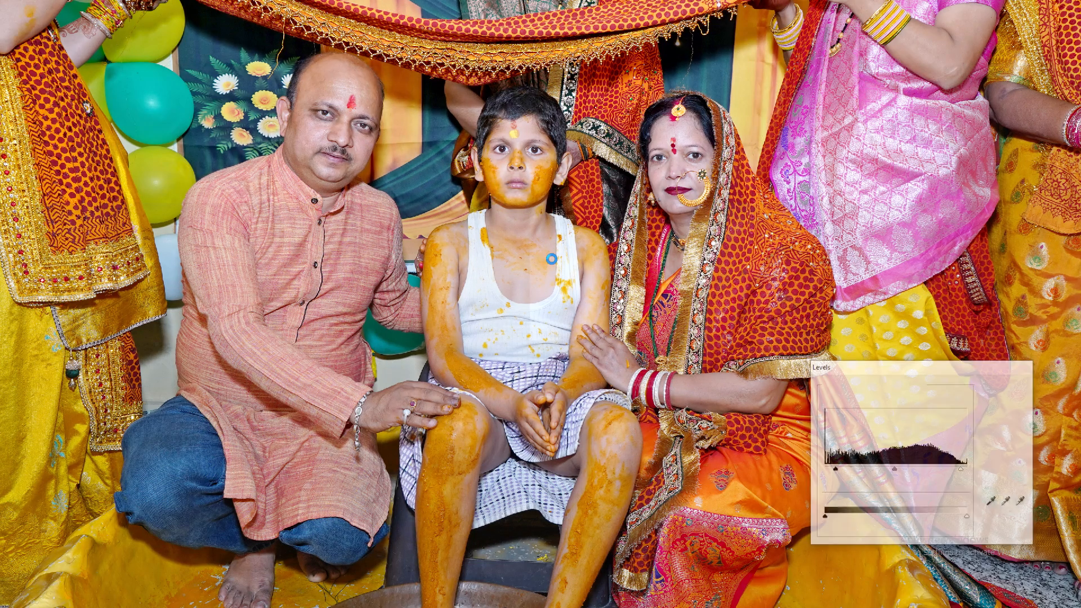
Apply a further image adjustment to the boy-with-couple photo and fade it to 40%.
key("ctrl+minus")
key("alt+i")
key("alt+a")
key("alt+x")
key("Return")
key("ctrl+shift+f")
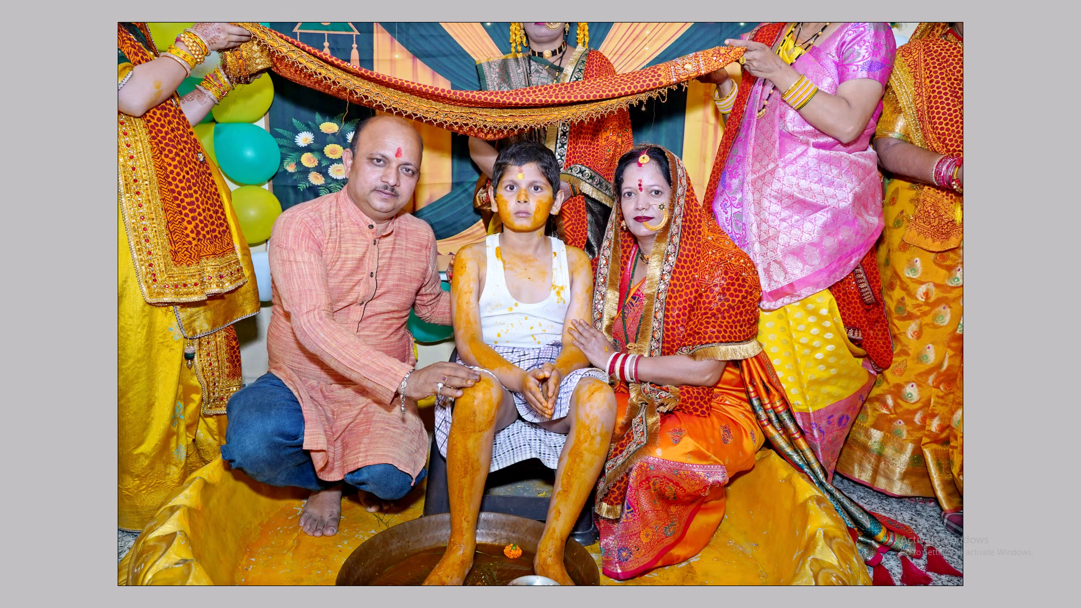
type("40")
key("Return")
Cut the whole boy-with-couple photo, close its file, paste it above the right page's lower-left frame and clip it there.
key("ctrl+a")
key("ctrl+x")
key("ctrl+w")
key("Tab")
key("Return")
key("ctrl+minus")
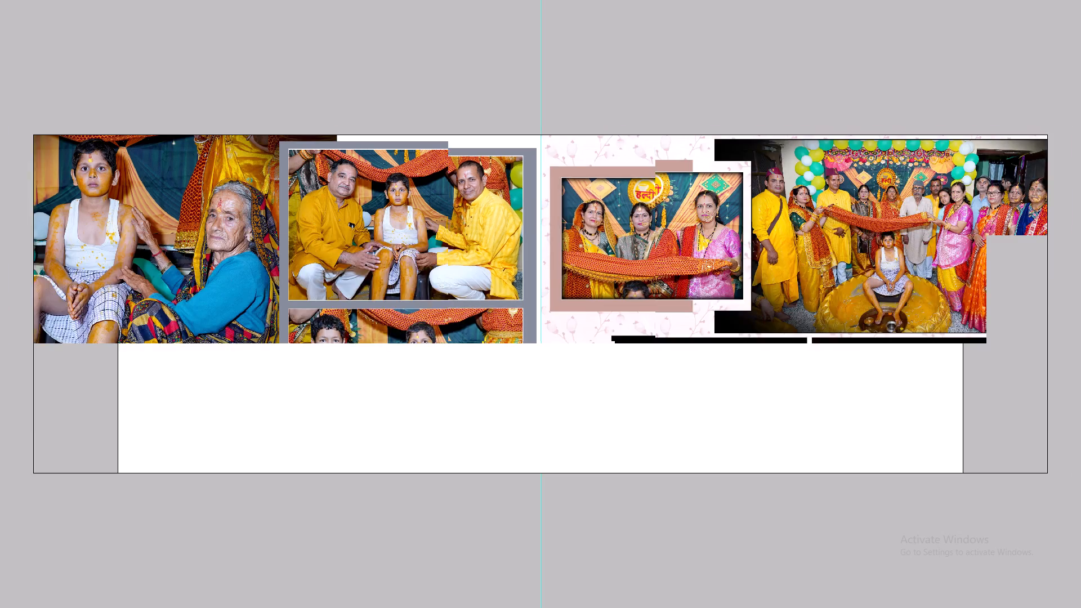
key("ctrl+minus")
type("v")
key("space")
left_click_drag(650, 304, 540, 284)
right_click(486, 398)
right_click(520, 346)
left_click(542, 350)
key("ctrl+v")
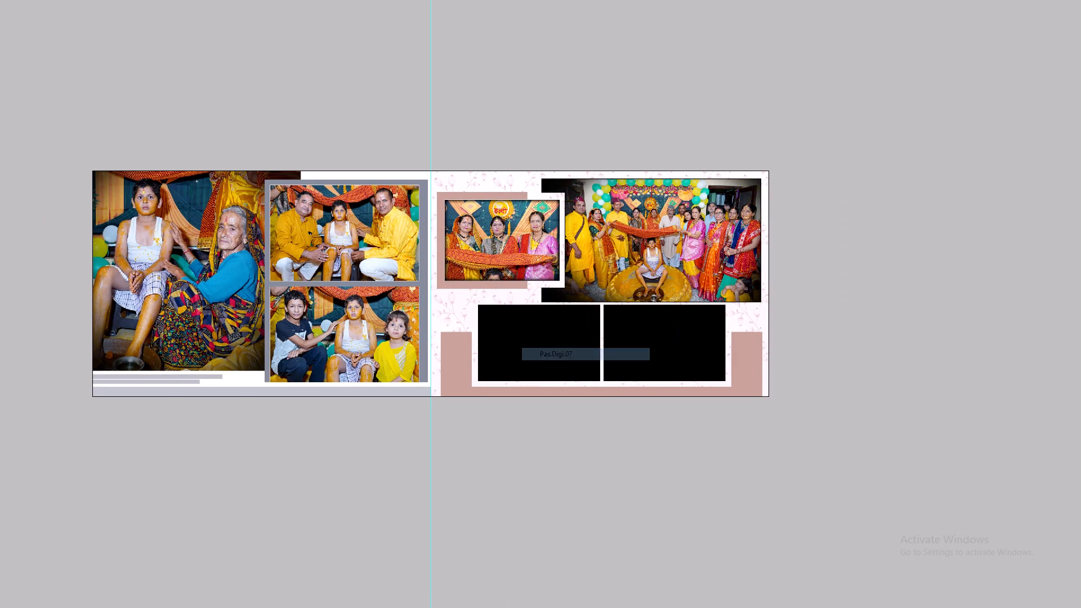
key("ctrl+g")
Scale the boy-with-couple photo down and move it over the right page's lower-left frame.
key("ctrl+t")
left_click_drag(711, 171, 501, 294, "alt+shift")
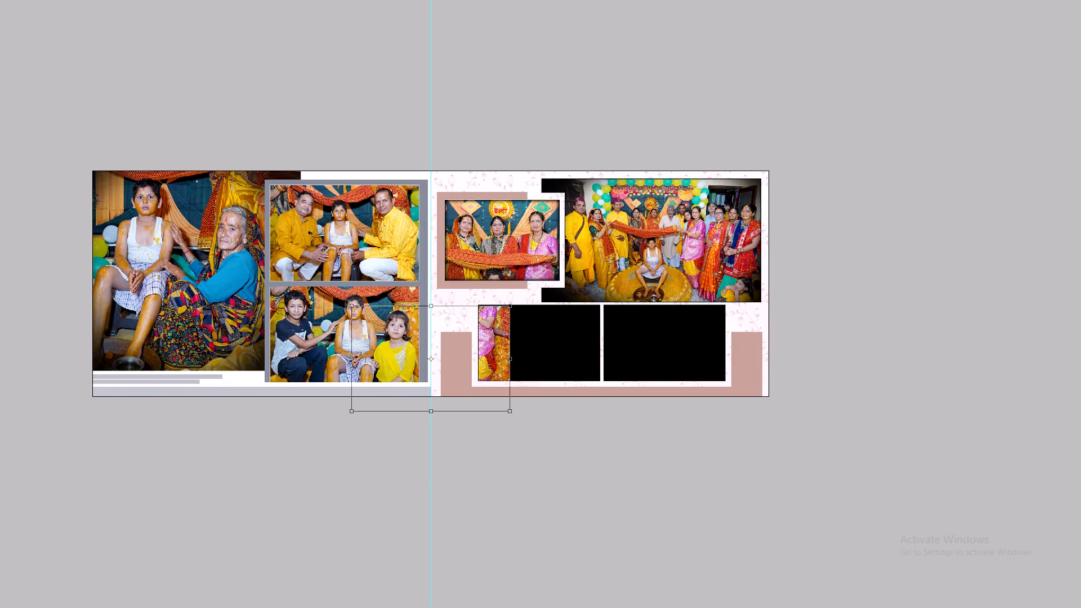
key("plus")
key("ctrl+plus")
key("space")
left_click_drag(501, 356, 479, 242)
key("ctrl+plus")
left_click_drag(480, 307, 691, 302, "shift")
left_click_drag(684, 302, 683, 275, "shift")
key("shift+space")
left_click_drag(693, 275, 598, 236)
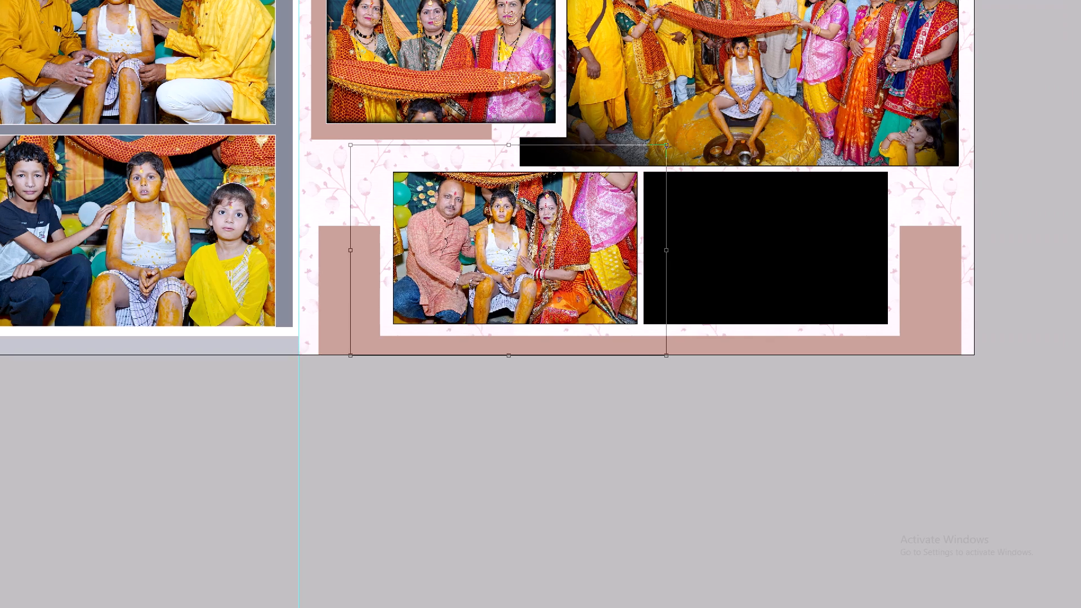
Enlarge the boy-with-couple photo in the lower-left frame so the three faces fill more of it.
key("ctrl+plus")
key("space")
left_click_drag(650, 349, 610, 244)
left_click_drag(717, 339, 738, 351, "shift")
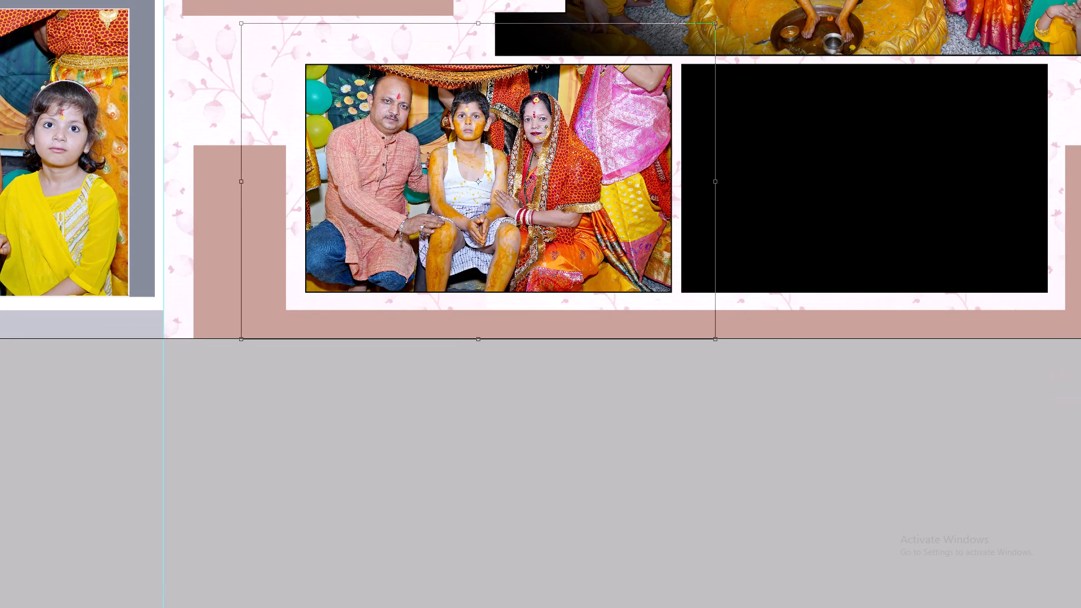
left_click_drag(738, 351, 803, 387, "shift")
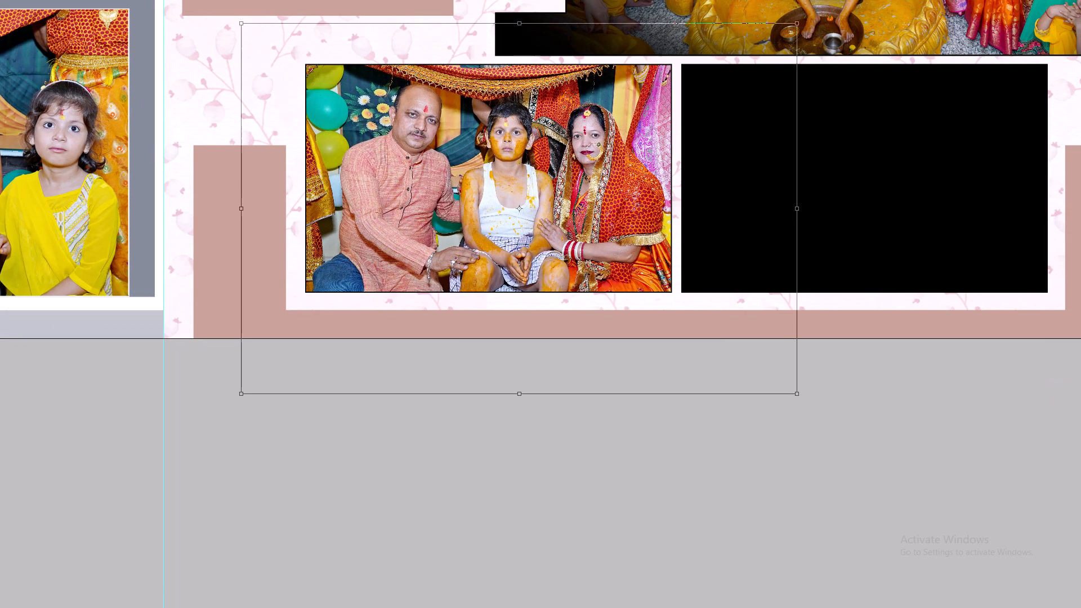
left_click_drag(244, 395, 190, 413, "shift")
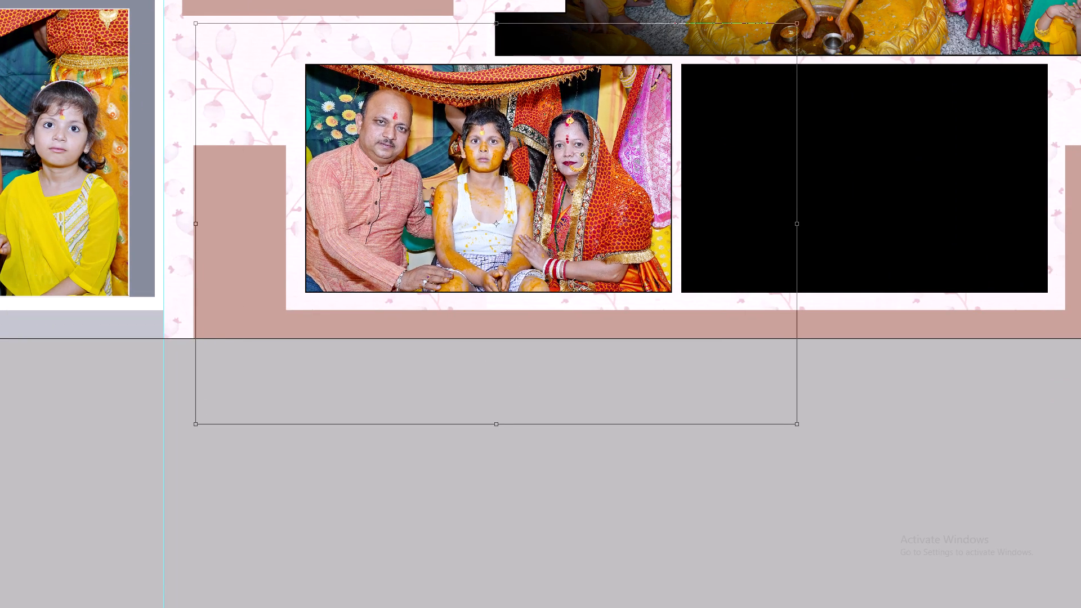
Nudge the boy-with-couple photo to center the three people in its frame, enlarge it slightly and apply the transformation.
key("shift+Right")
key("shift+Right")
key("shift+Right")
key("shift+Right")
key("shift+Up")
key("shift+Up")
key("shift+Up")
key("shift+Up")
key("shift+Up")
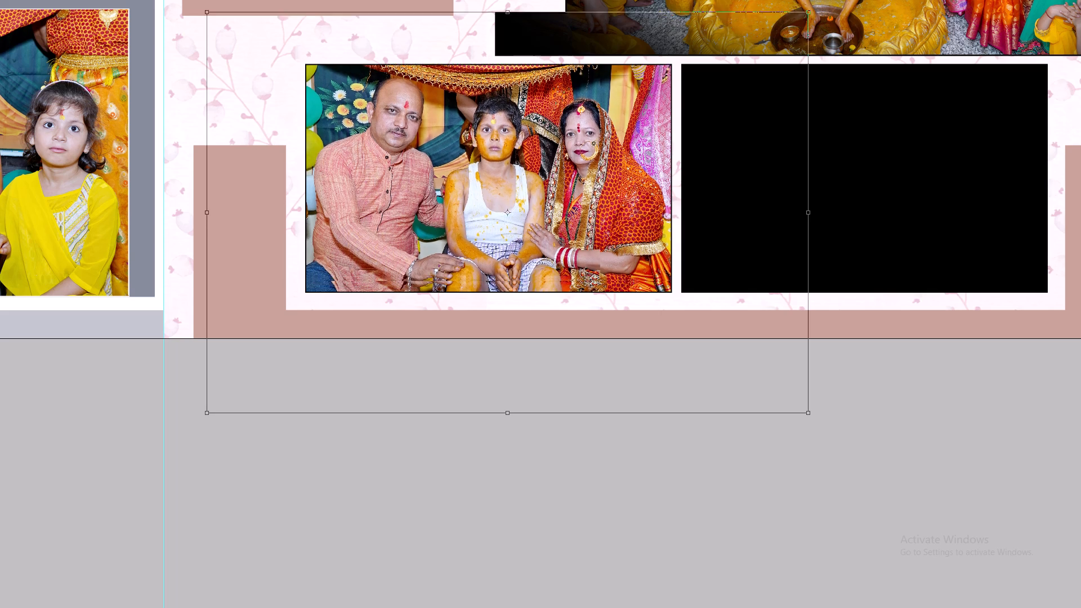
key("shift+Up")
key("Left")
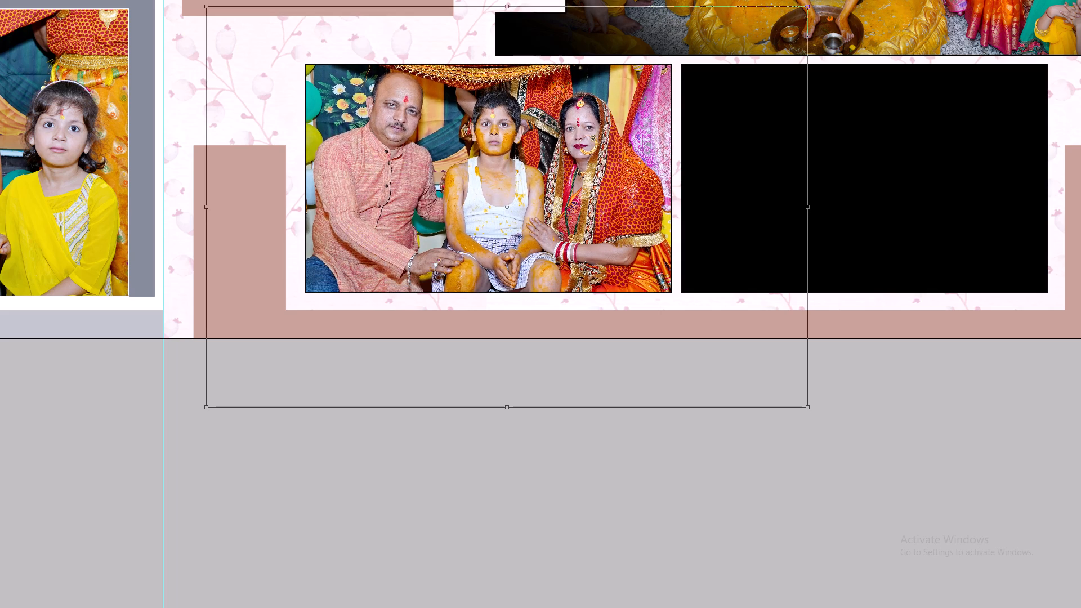
left_click_drag(206, 413, 203, 418, "alt+shift")
key("Return")
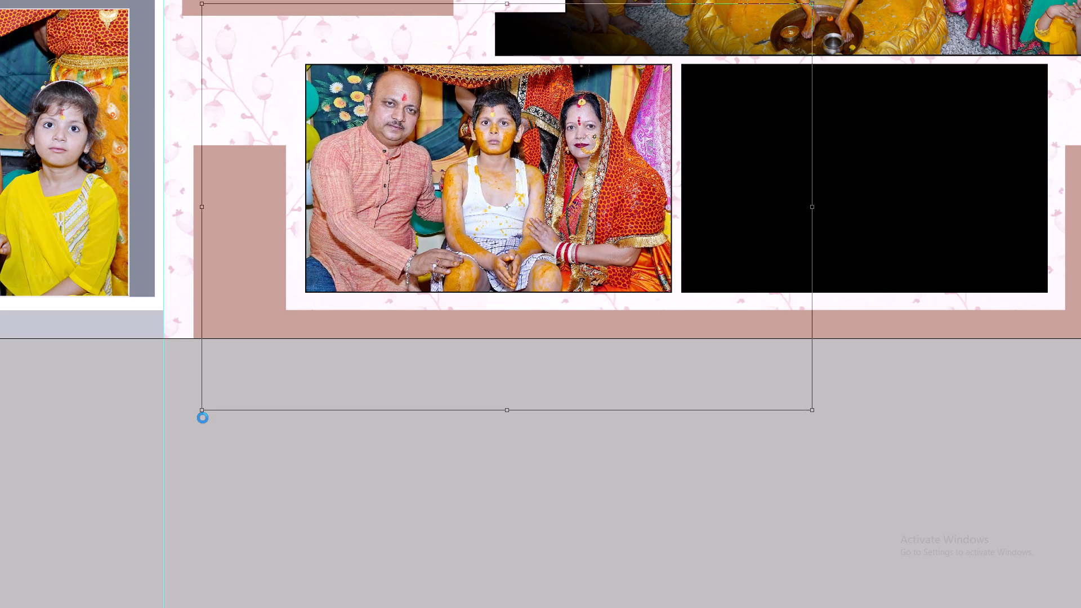
key("ctrl+0")
Switch to the 01 folder window and move photo DSC08451 into the Done folder.
key("alt+Tab")
scroll(593, 159, "up", 1)
left_click_drag(682, 128, 252, 148)
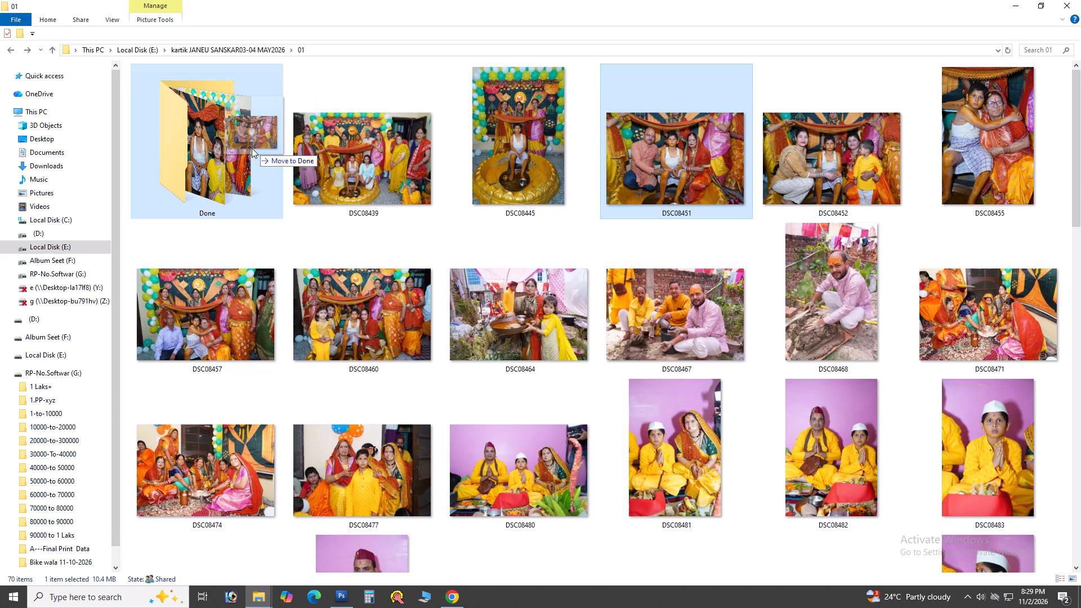
left_click_drag(252, 148, 251, 148)
Open photo DSC08452 from the 01 folder in Photoshop.
left_click(660, 187)
left_click_drag(646, 174, 659, 182)
key("alt+Tab")
Run the retouch action on the photo of two women with two boys, clear the selection and apply a levels adjustment.
key("ctrl+0")
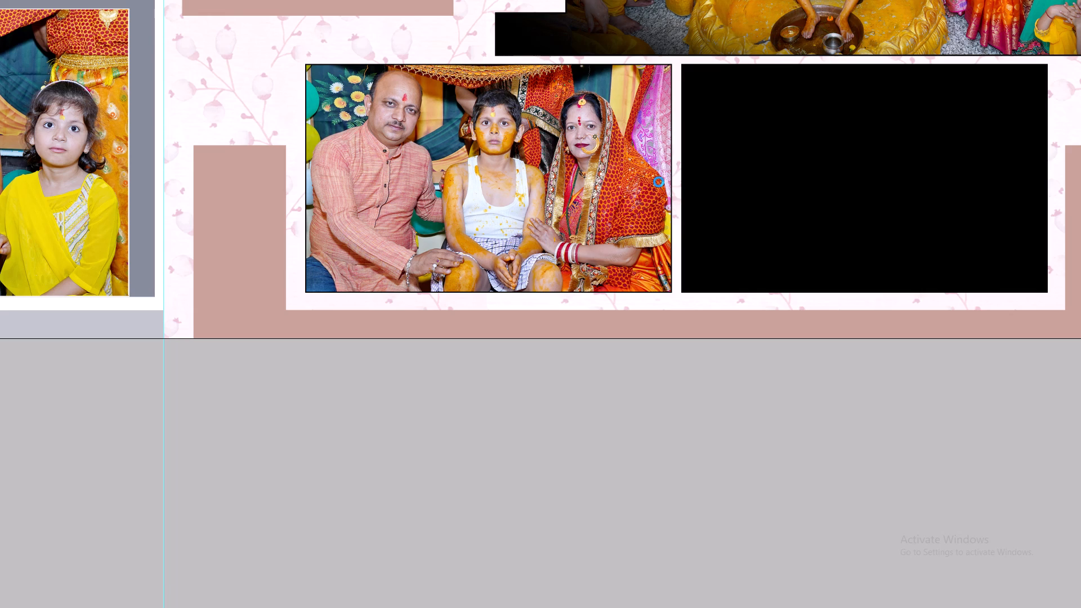
key("0")
key("F6")
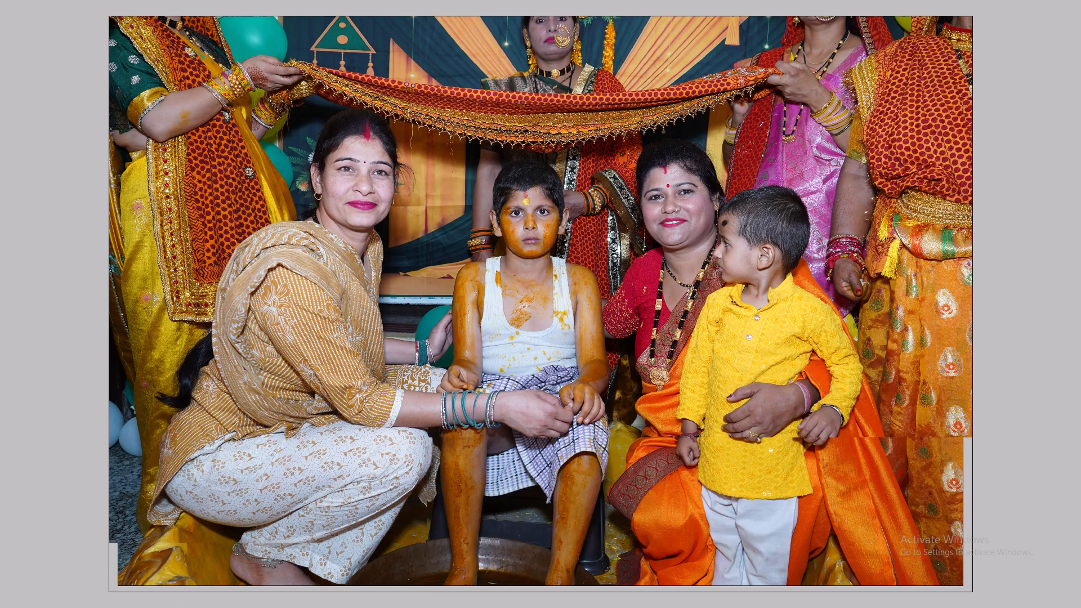
key("ctrl+d")
key("ctrl+0")
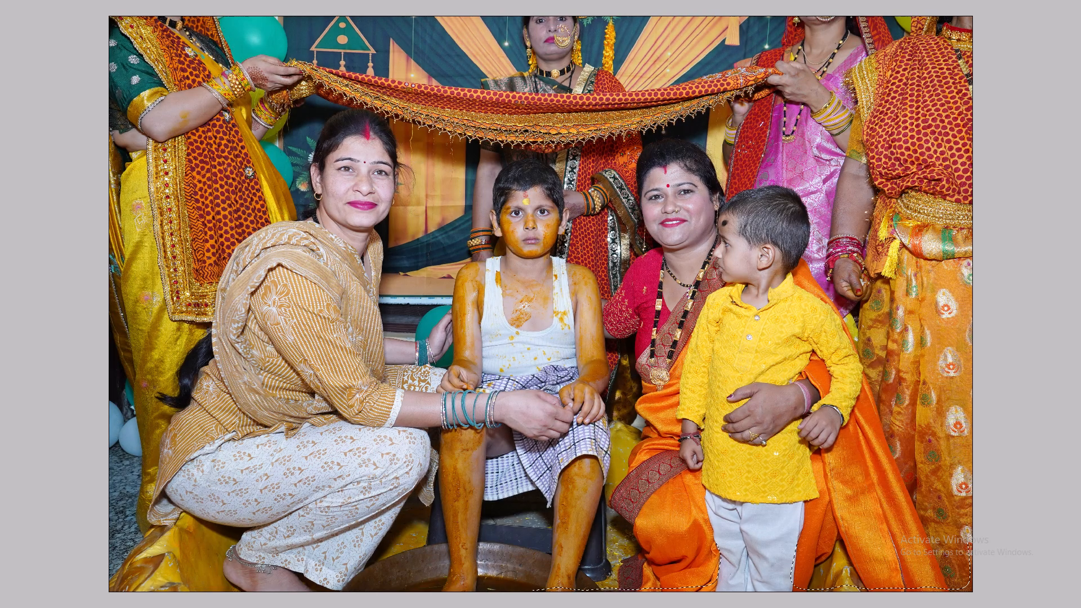
key("alt+i")
key("alt+a")
key("alt+l")
key("Return")
key("ctrl+alt+z")
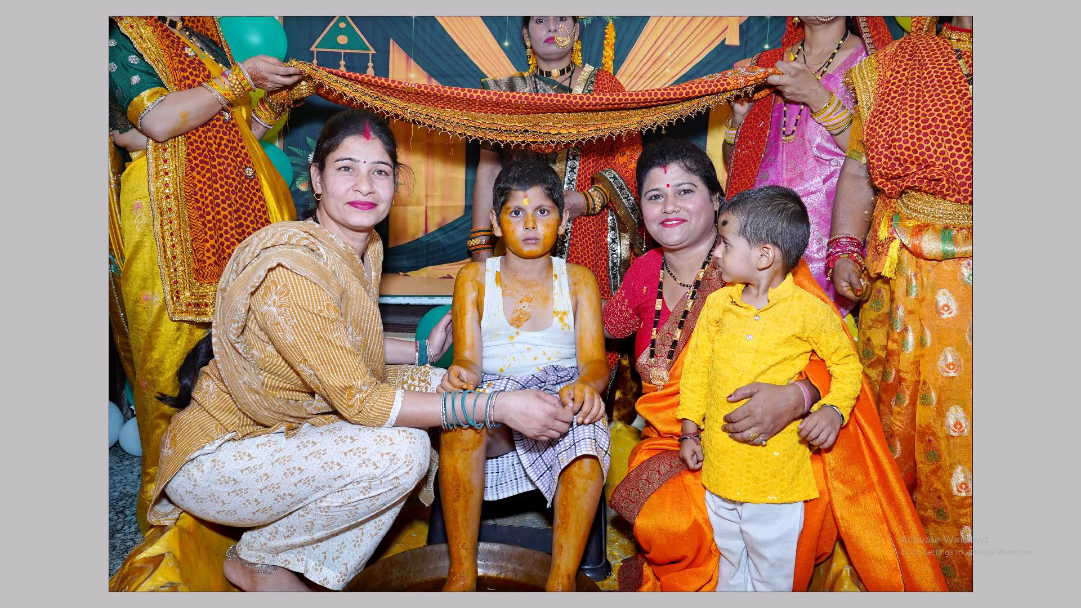
key("ctrl+z")
Apply a further image adjustment to the photo of two women with two boys and fade it to 40%.
key("alt+i")
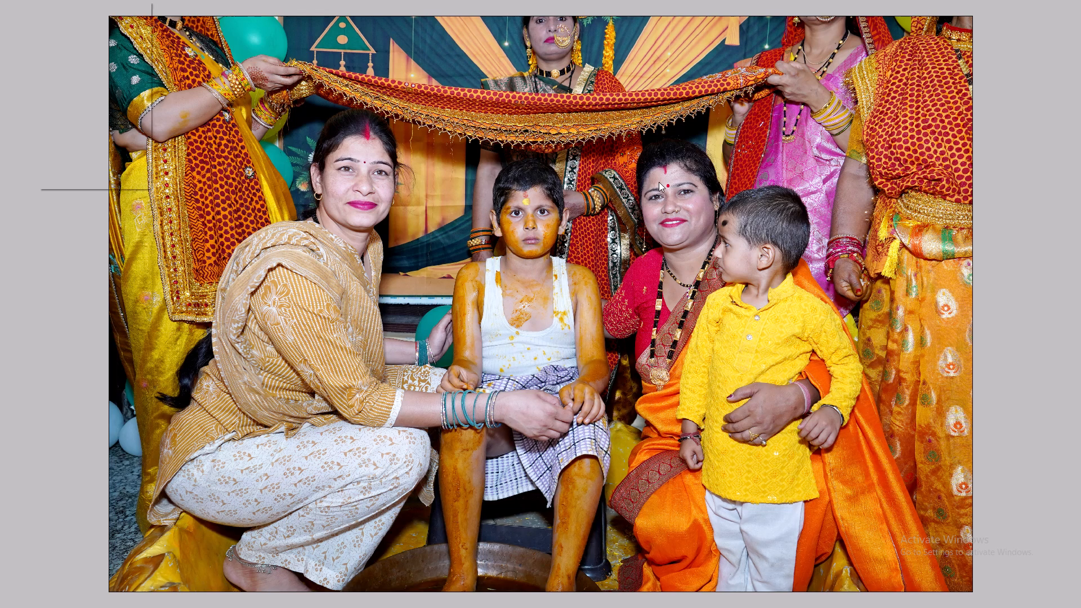
key("alt+a")
key("alt+x")
key("Return")
key("ctrl+shift+f")
type("40")
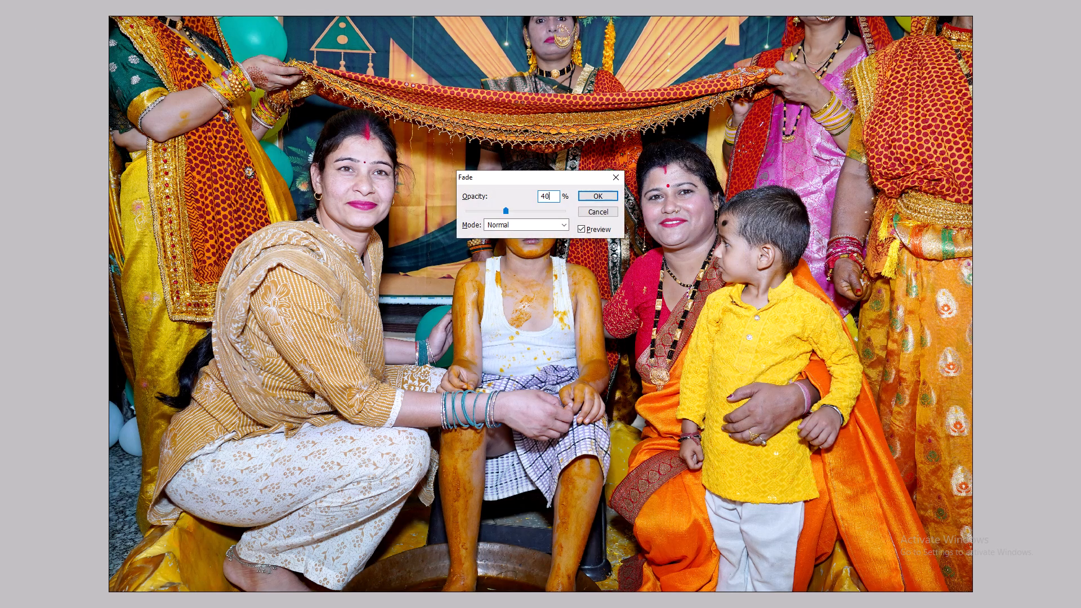
key("ctrl+Return")
Cut the whole photo of two women with two boys and close its file.
key("ctrl+a")
key("ctrl+x")
key("ctrl+w")
key("Tab")
key("Return")
key("ctrl+minus")
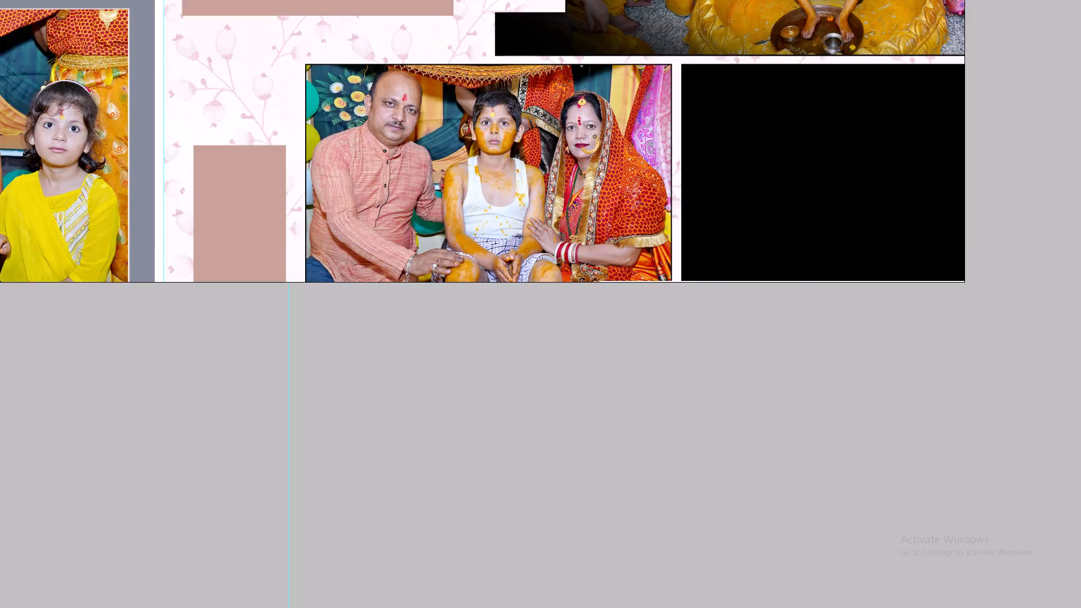
Paste the cut photo of two women with two boys above the empty black frame's layer and clip it to that frame.
key("ctrl+minus")
key("v")
key("space")
left_click_drag(838, 287, 633, 234)
right_click(654, 309)
left_click(666, 314)
key("space")
left_click_drag(712, 324, 654, 310)
key("ctrl+v")
key("ctrl+g")
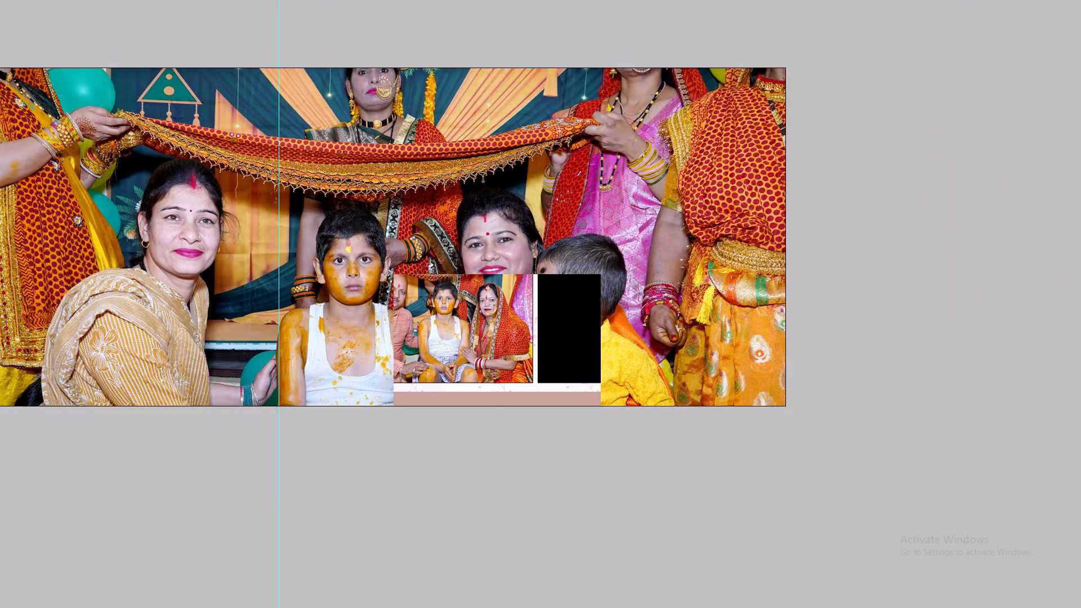
Scale down and position the pasted photo so the two women and two boys fill the lower frame beside the family-of-three photo.
key("ctrl+t")
left_click_drag(787, 70, 450, 280, "alt+shift")
key("plus")
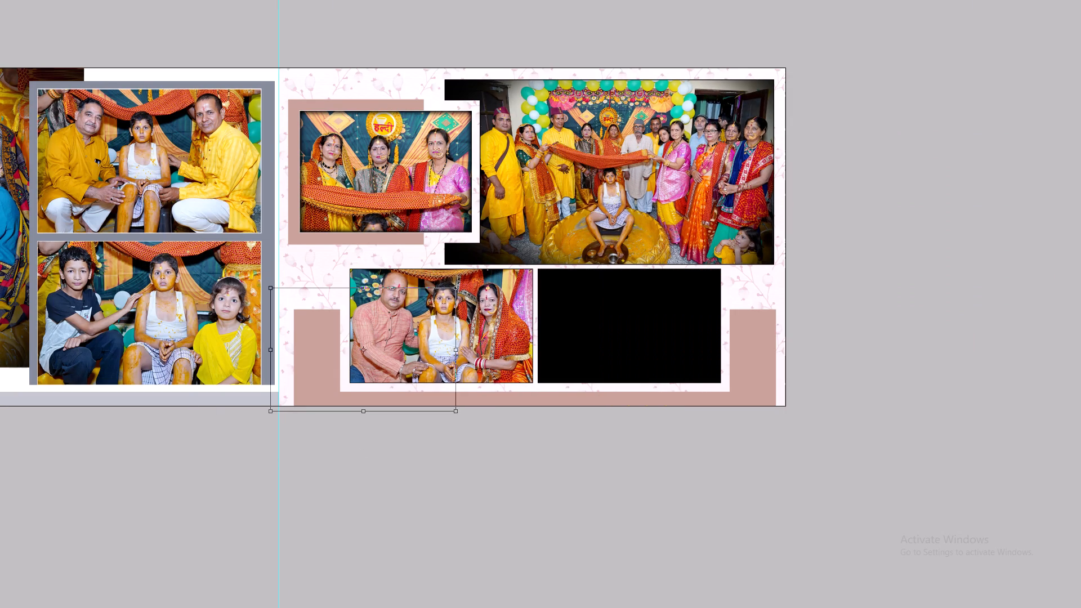
key("space")
left_click_drag(445, 314, 397, 271)
left_click_drag(374, 275, 641, 253)
key("space")
left_click_drag(627, 252, 524, 193)
key("ctrl+plus")
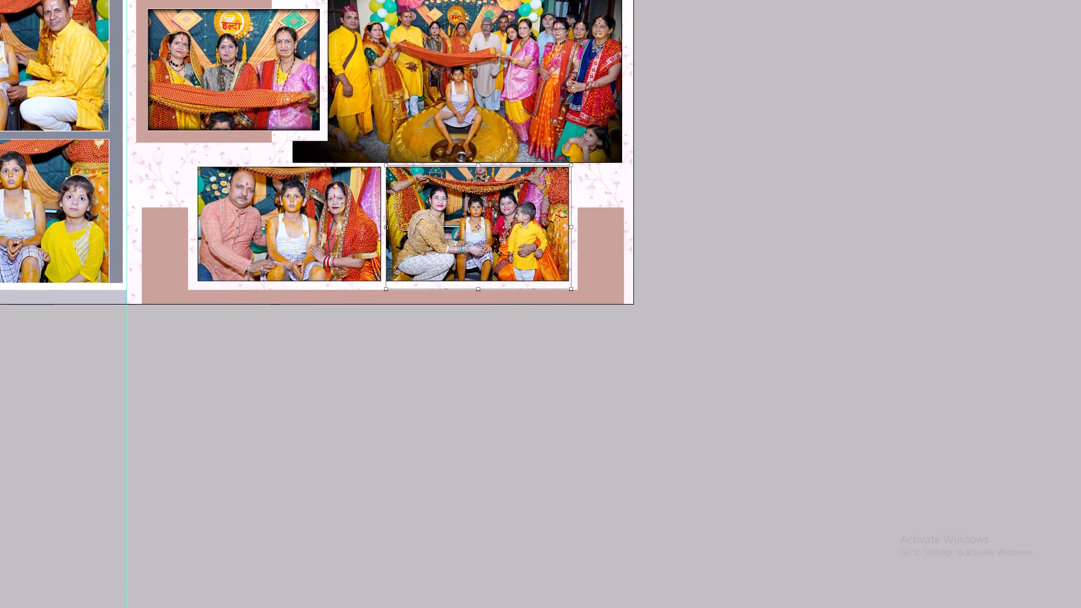
key("ctrl+plus")
key("space")
left_click_drag(758, 281, 700, 253)
left_click_drag(742, 383, 789, 402, "alt+shift")
key("shift+Right")
key("shift+Up")
key("shift+Up")
key("shift+Up")
key("Return")
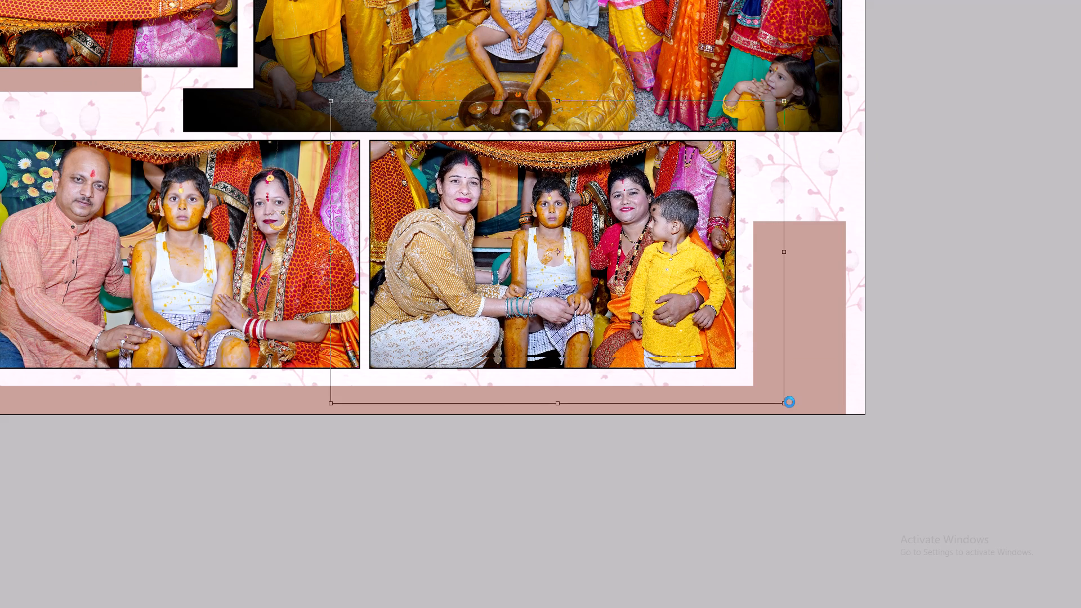
key("ctrl+0")
key("v")
Move photo DSC08452 into the Done folder inside folder 01 and return to Photoshop.
key("alt+Tab")
key("alt+Tab")
key("alt+Tab")
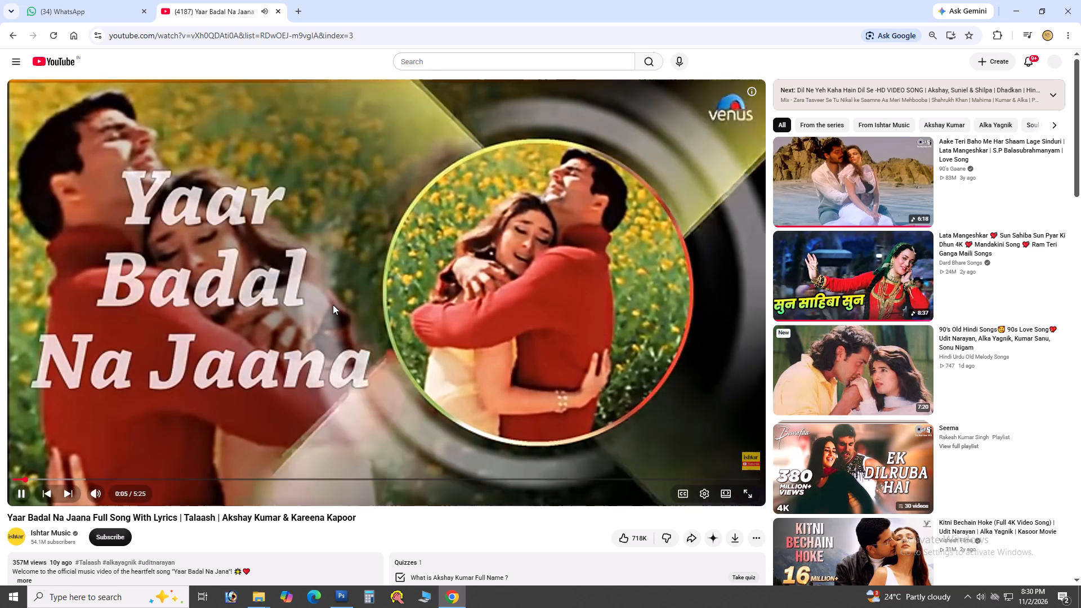
key("alt+Tab")
key("alt+Tab")
scroll(723, 293, "up", 3)
left_click_drag(673, 170, 655, 165)
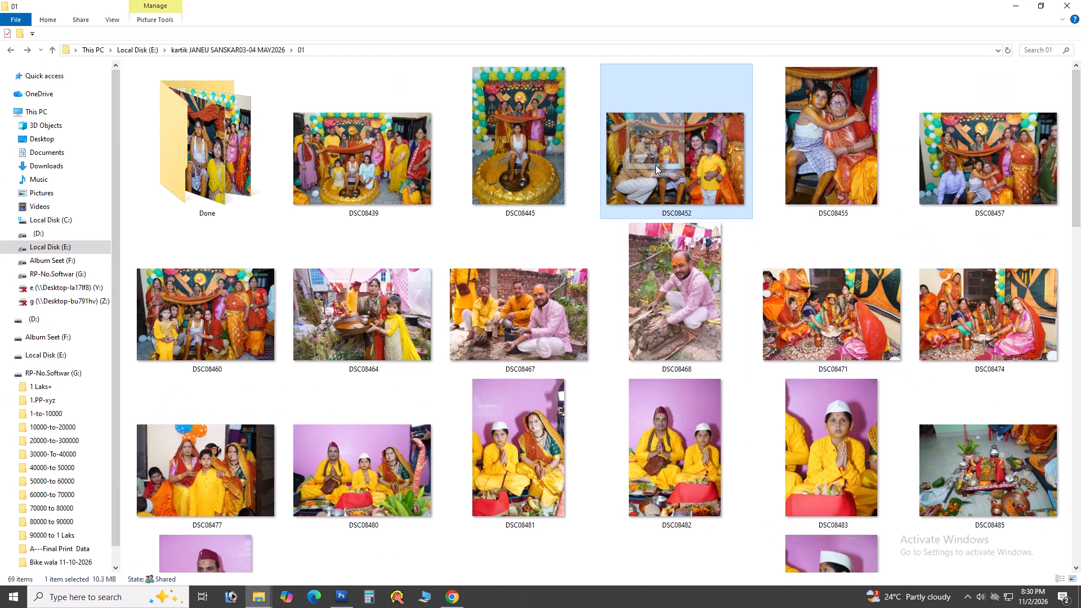
left_click_drag(655, 165, 257, 160)
key("alt+Tab")
key("alt+Tab")
left_click(602, 238)
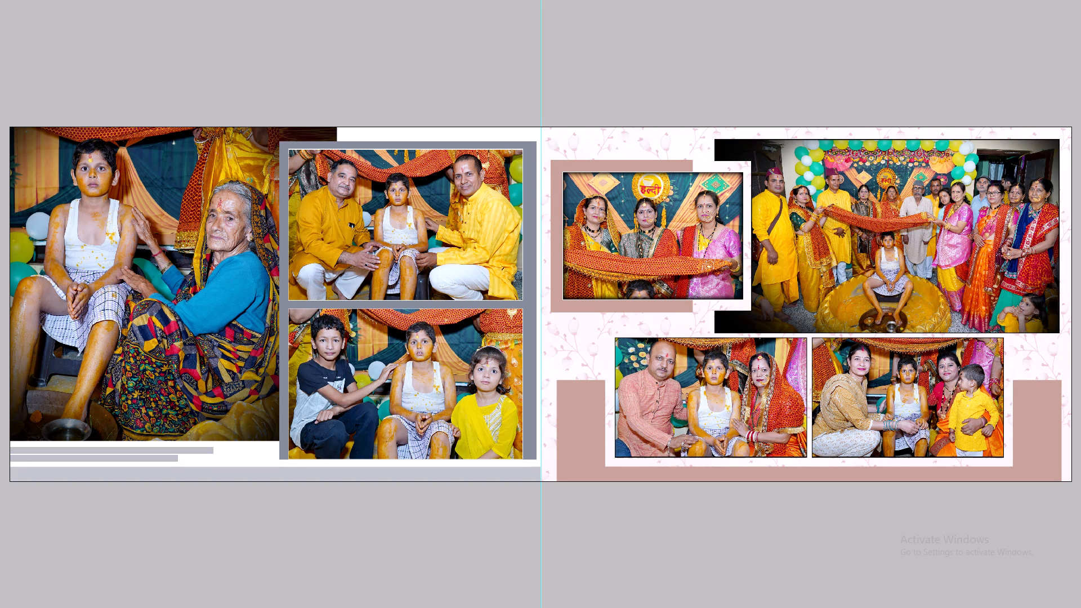
Open the finished spread 03 from the Psd Infinty folder in Photoshop.
key("v")
key("alt+Tab")
left_click(536, 357, "alt")
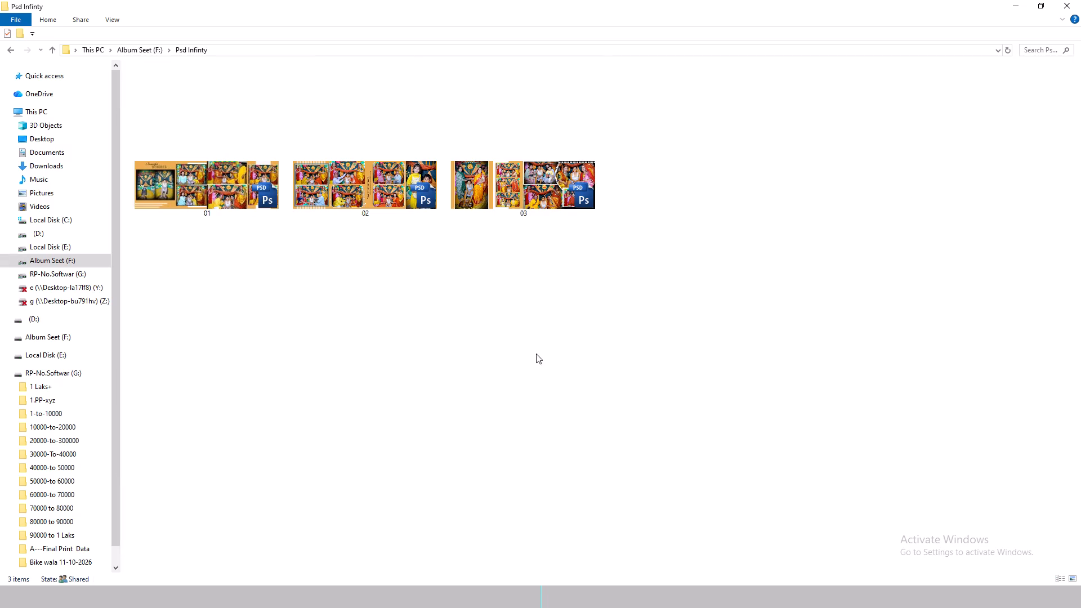
left_click(488, 192)
left_click_drag(511, 182, 532, 276)
key("alt+Tab")
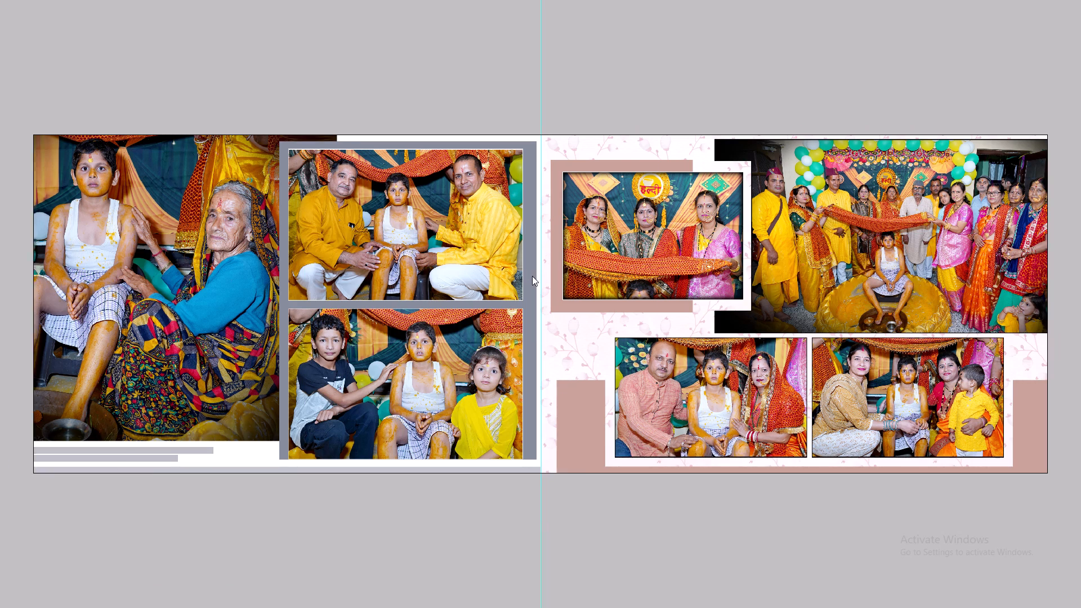
key("f")
Close the 41.psd layout.
left_click_drag(516, 78, 512, 163)
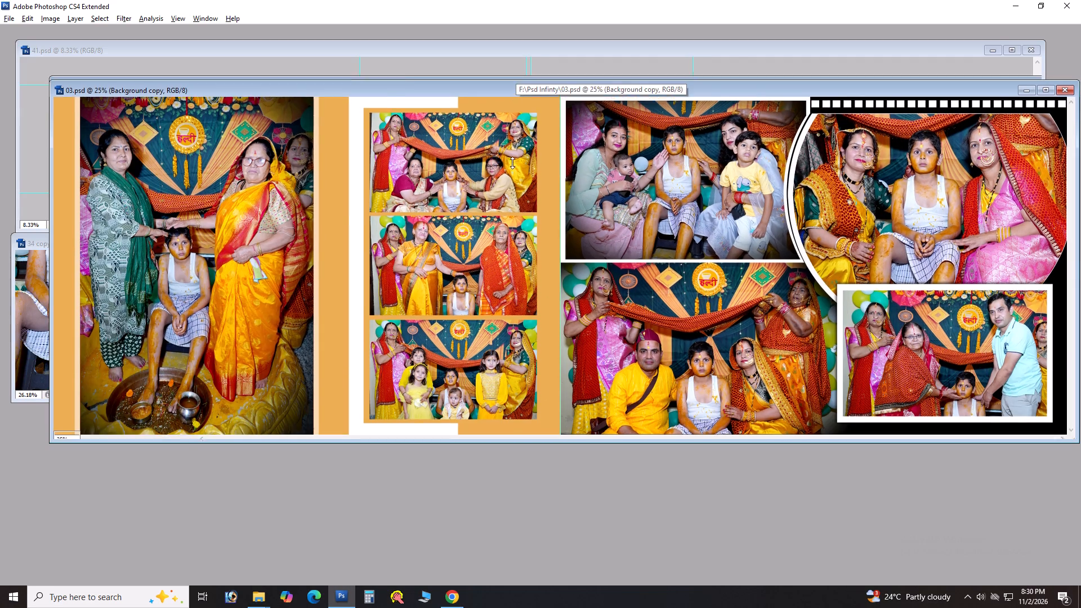
left_click_drag(512, 163, 512, 206)
right_click(521, 129)
left_click(536, 133)
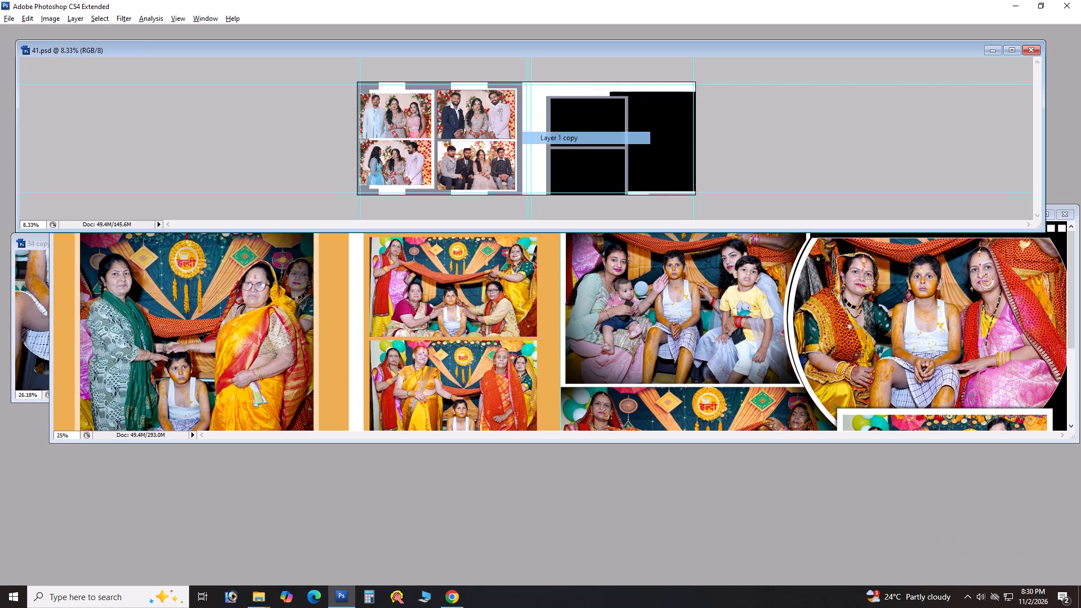
left_click(536, 133)
key("ctrl+w")
Arrange the 03.psd and 34 copy 2 windows so that both spreads can be seen for colour sampling.
key("Tab")
key("space")
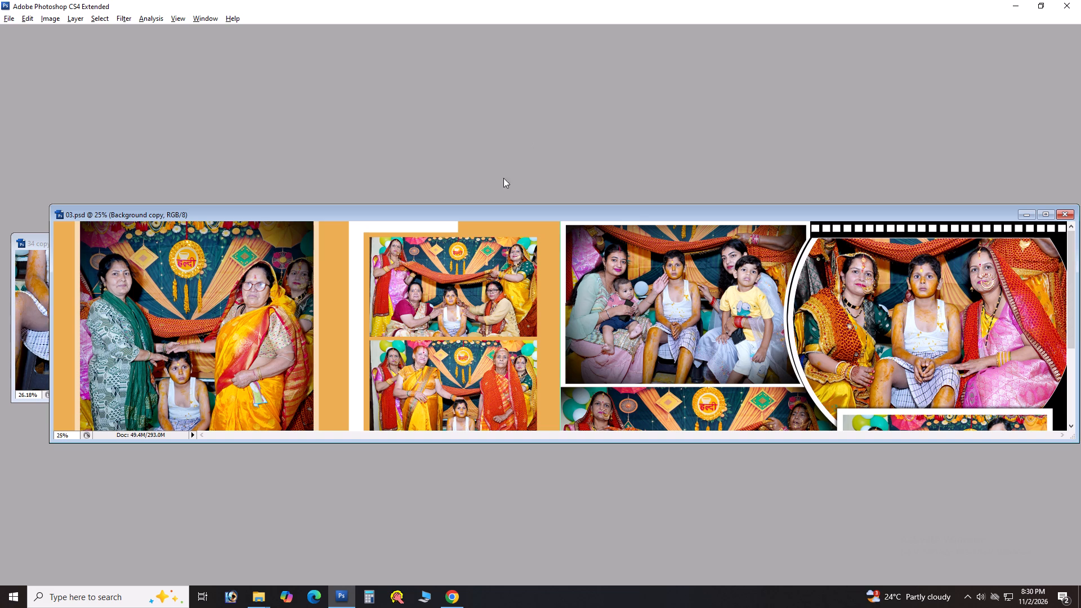
left_click_drag(402, 211, 448, 93)
left_click_drag(457, 397, 452, 429)
left_click_drag(477, 241, 494, 324)
left_click(526, 361)
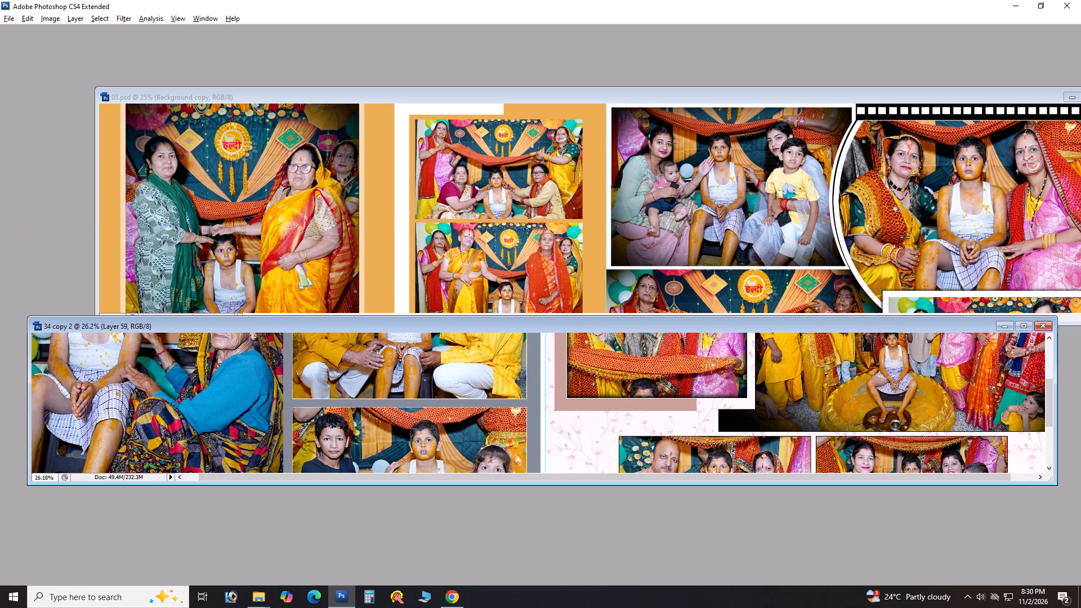
key("ctrl+minus")
Set the colour overlay of the grey panel behind the two stacked photos to orange #eaae51, sampled from spread 03.
right_click(526, 361)
left_click(544, 367)
key("alt+l")
key("alt+y")
key("alt+v")
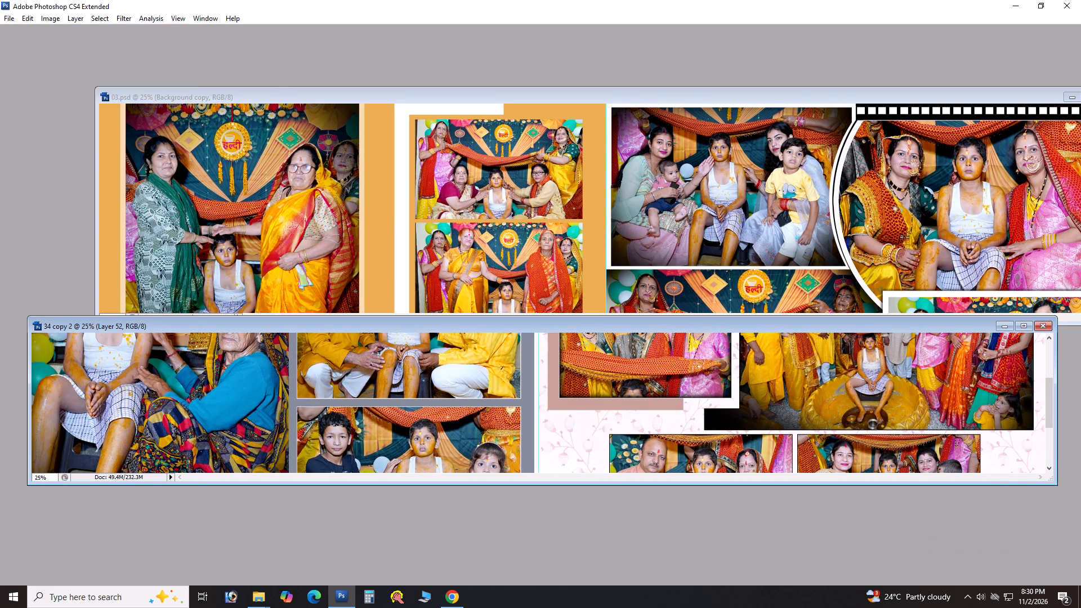
left_click(508, 331)
left_click(380, 217)
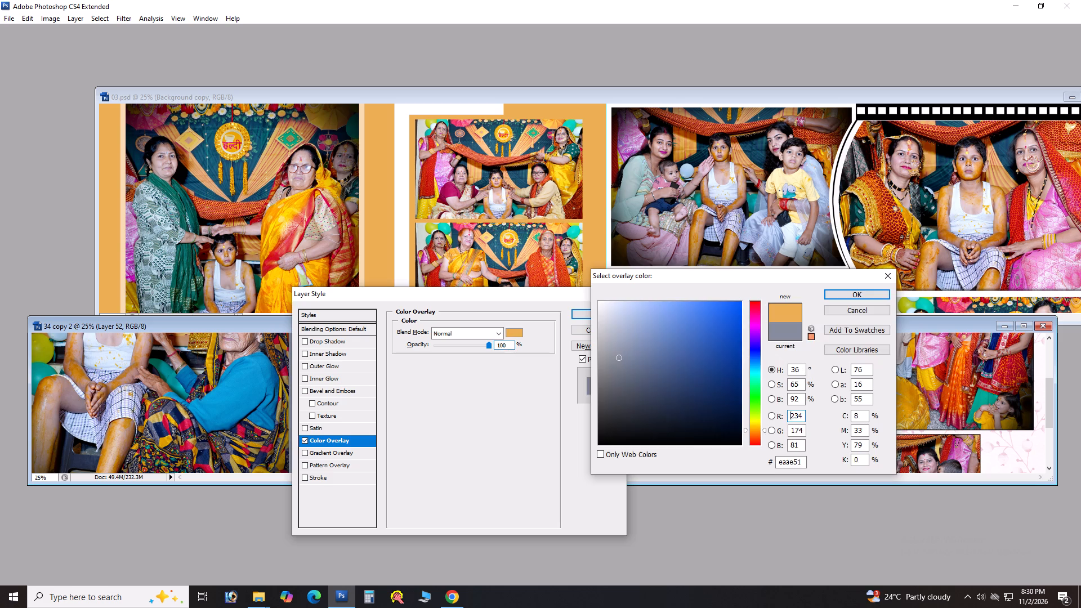
key("Return")
key("Return")
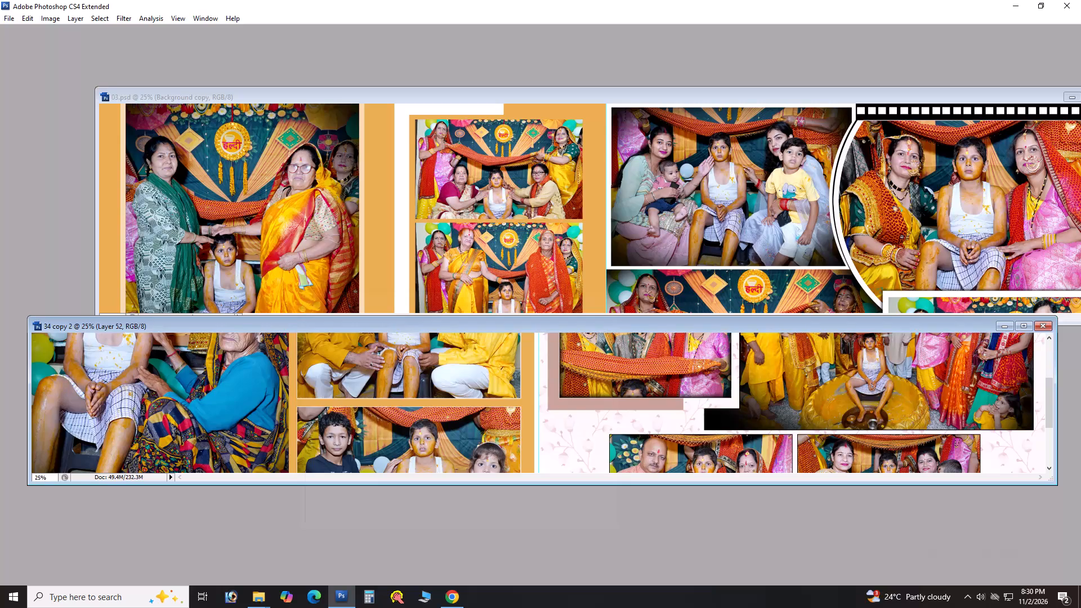
Set the colour overlay of the pink panel behind the three-women photo to the orange sampled from spread 03.
right_click(557, 400)
left_click(579, 408)
key("alt+l")
key("alt+y")
key("alt+v")
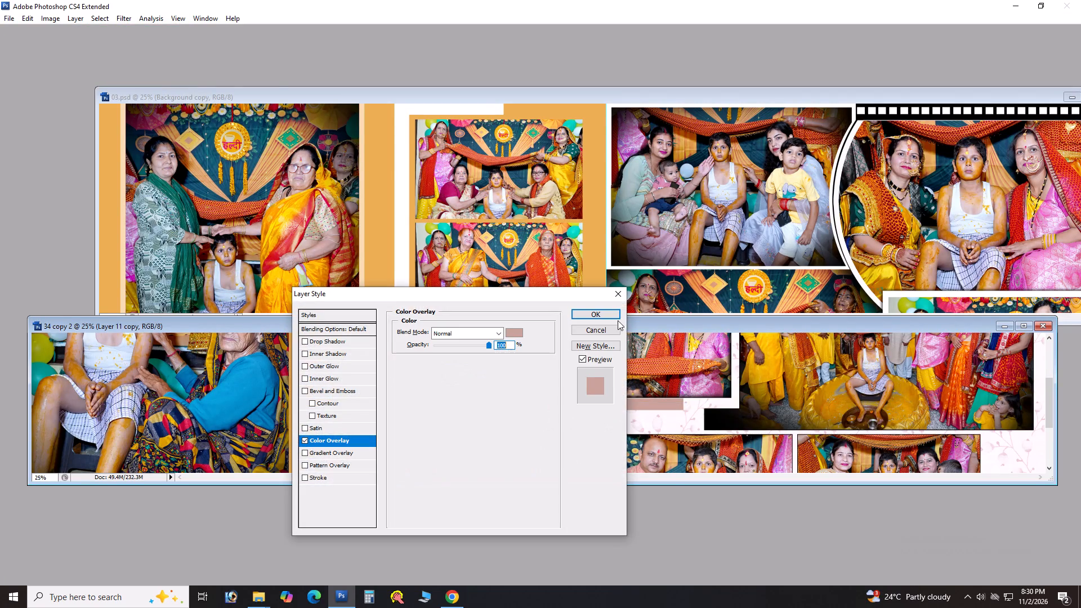
left_click(508, 332)
left_click(593, 218)
key("Return")
key("Return")
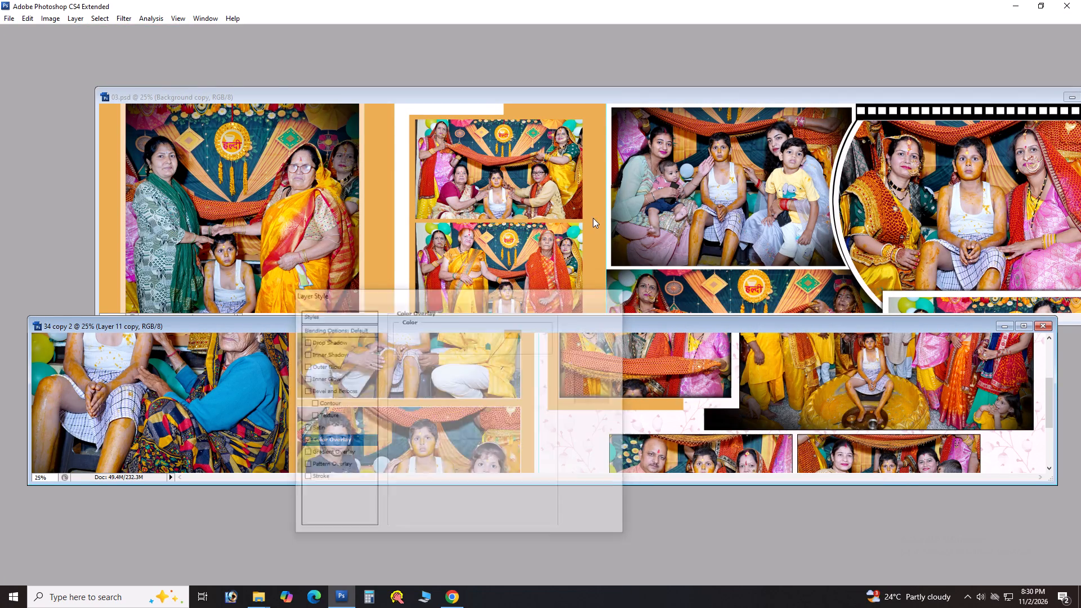
Return to the full-screen spread and recolour the pink panel around the two lower photos with the sampled orange overlay.
left_click(540, 403)
key("f")
type("ff")
right_click(570, 412)
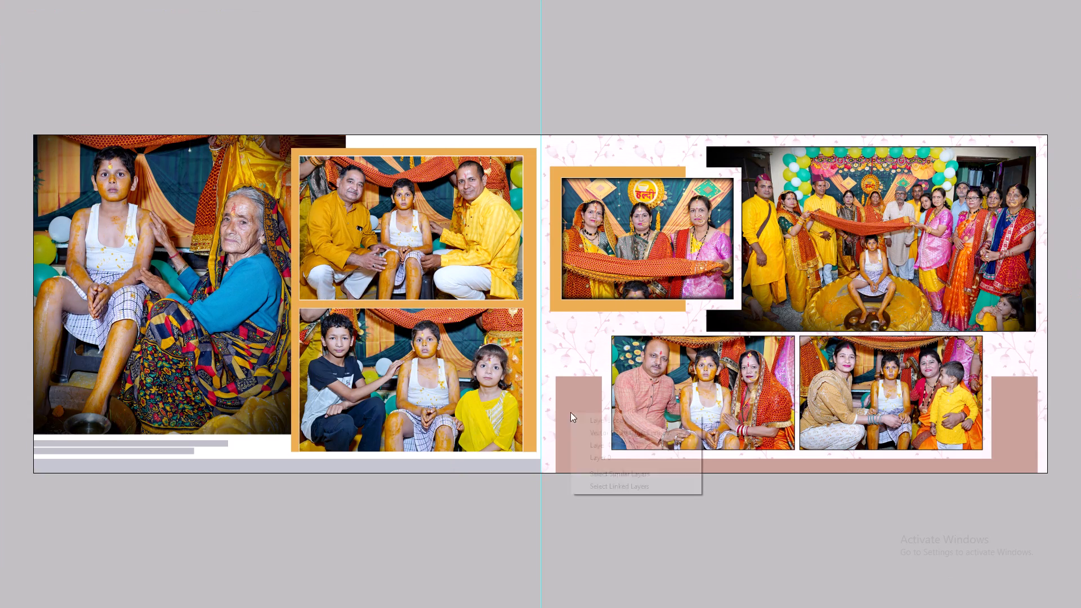
left_click(580, 415)
key("alt+l")
key("alt+y")
key("alt+v")
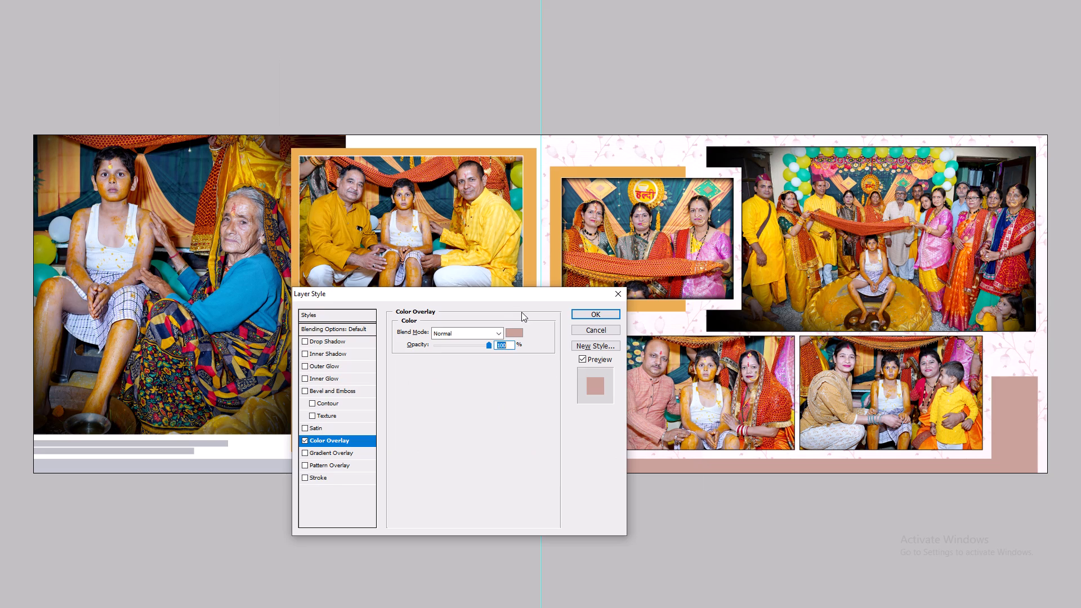
left_click(515, 333)
left_click(531, 183)
key("Return")
key("Return")
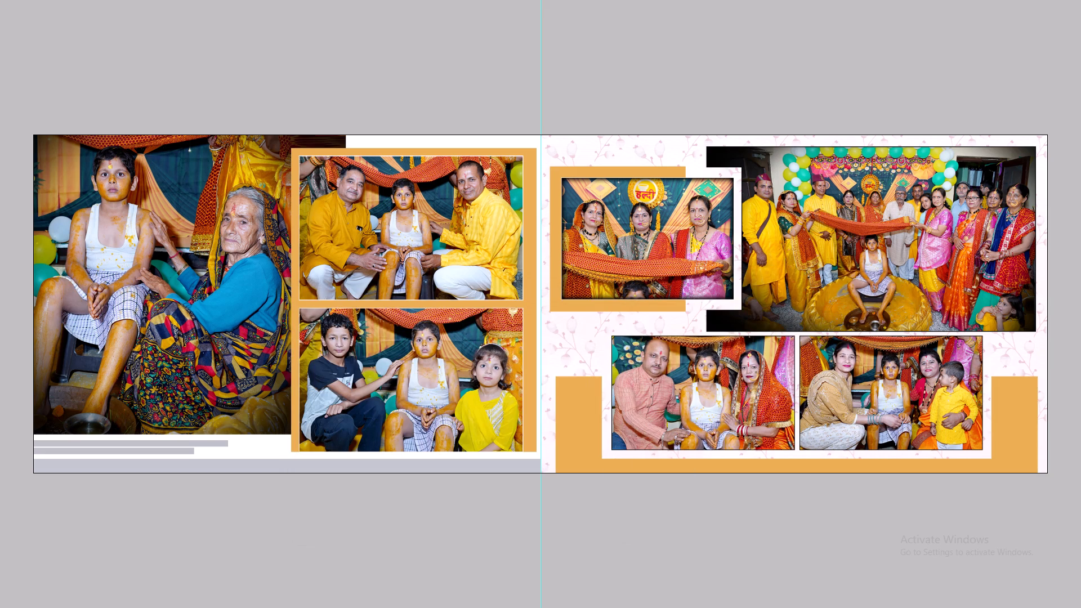
Recolour the grey strip along the left page's bottom edge with the sampled orange overlay and set it to full opacity.
right_click(343, 470)
right_click(322, 461)
left_click(338, 466)
key("alt+l")
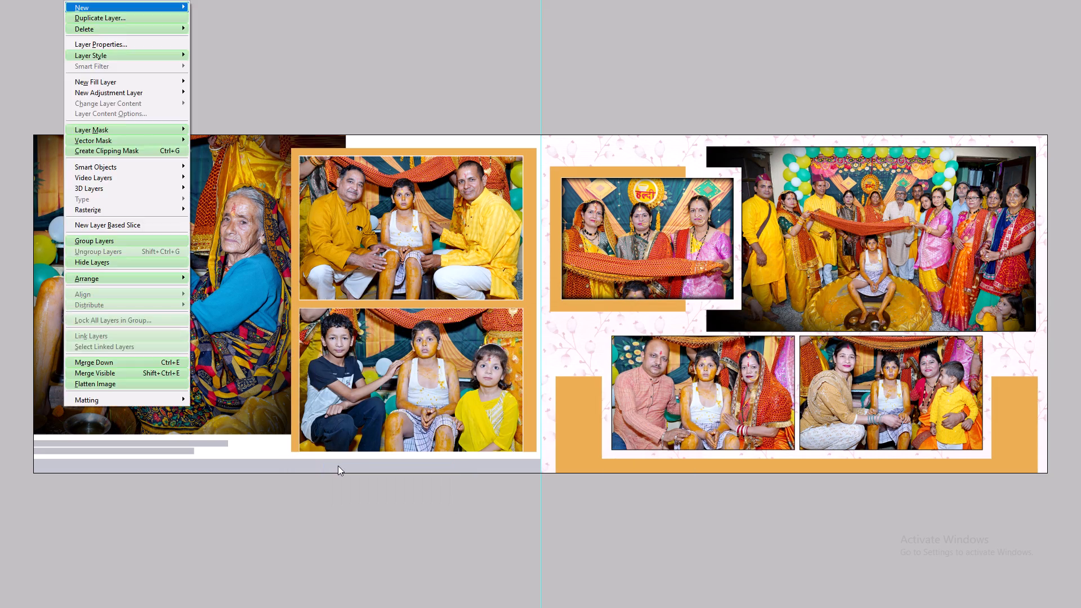
key("alt+y")
key("v")
left_click(526, 334)
left_click(507, 329)
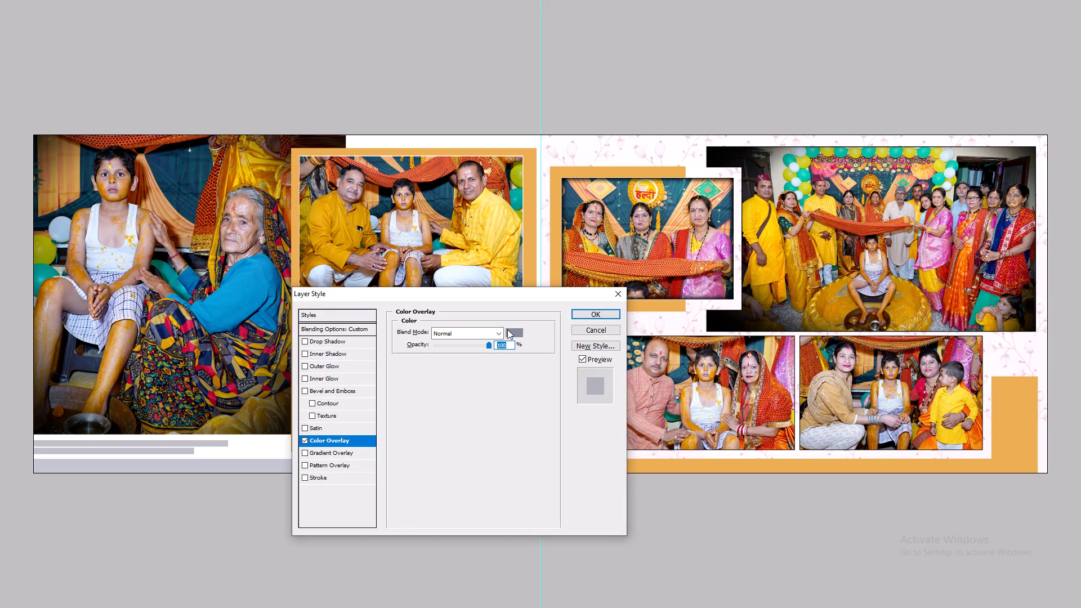
left_click(553, 210)
key("Return")
key("Return")
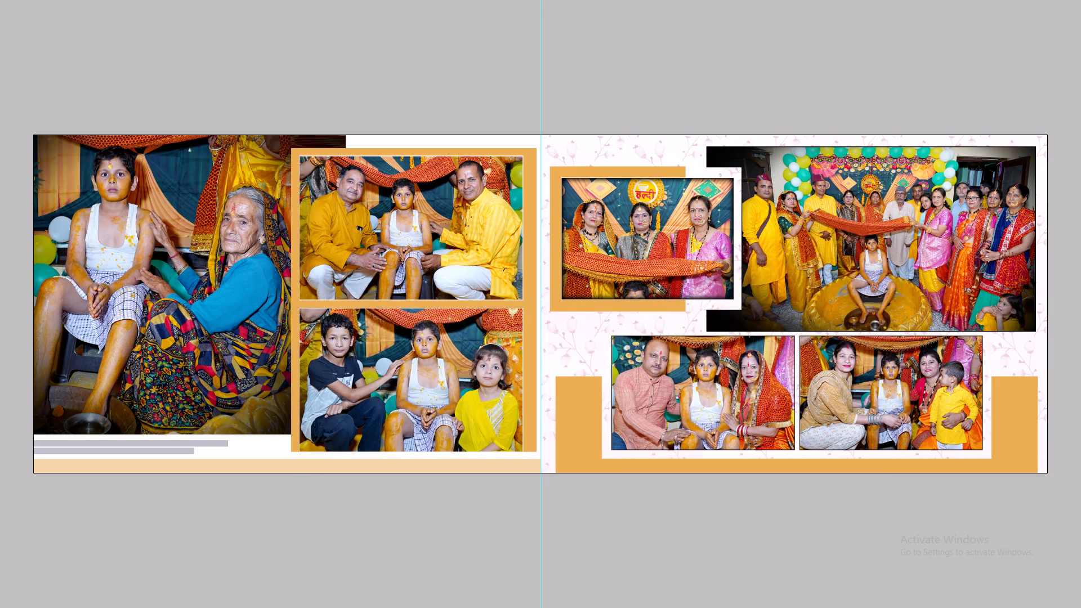
key("0")
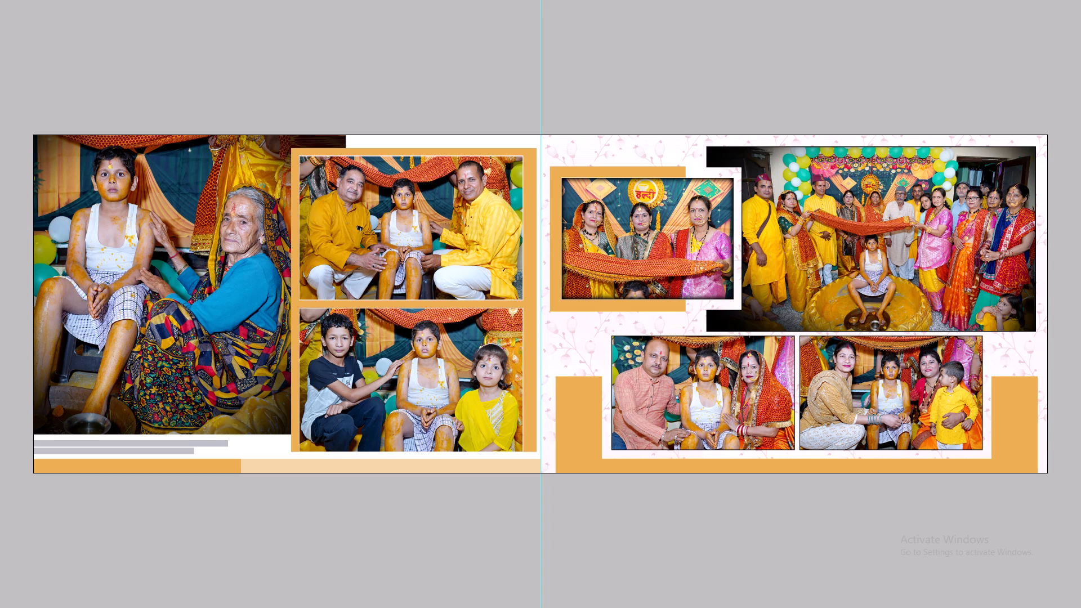
Recolour the two thin grey bars under the photo of the boy and elderly woman with the sampled orange overlay.
right_click(121, 450)
left_click(152, 461)
key("0")
key("alt+l")
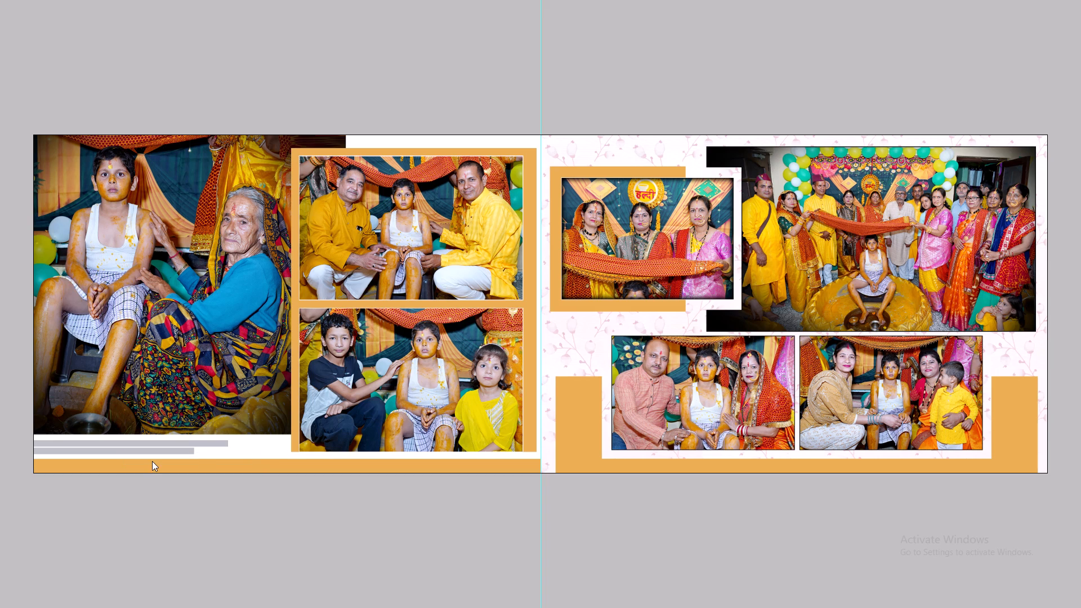
key("alt+y")
key("alt+v")
left_click(517, 328)
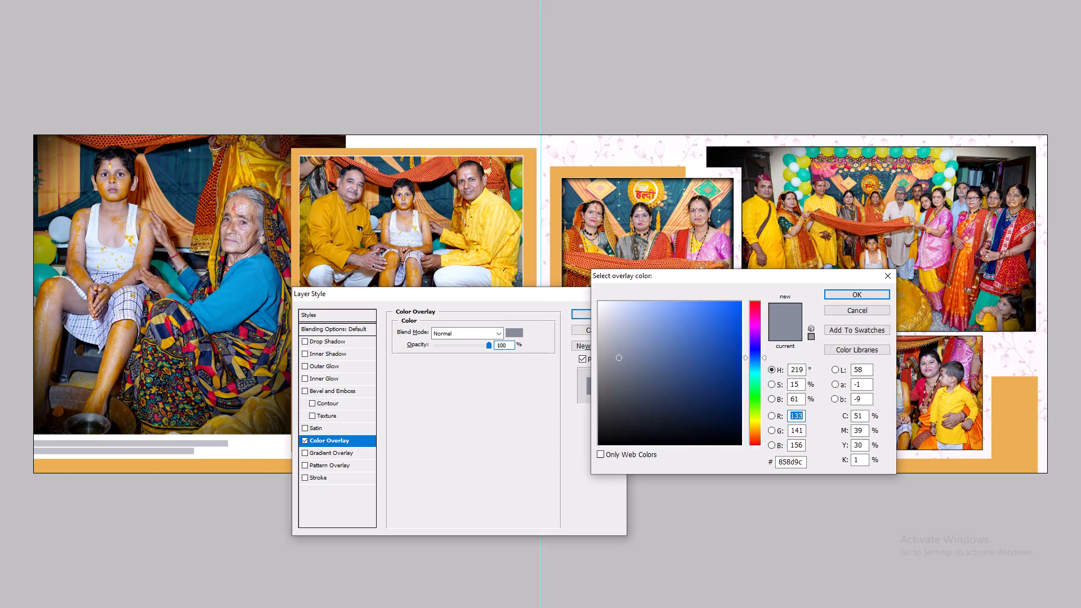
left_click(556, 180)
key("Return")
key("Return")
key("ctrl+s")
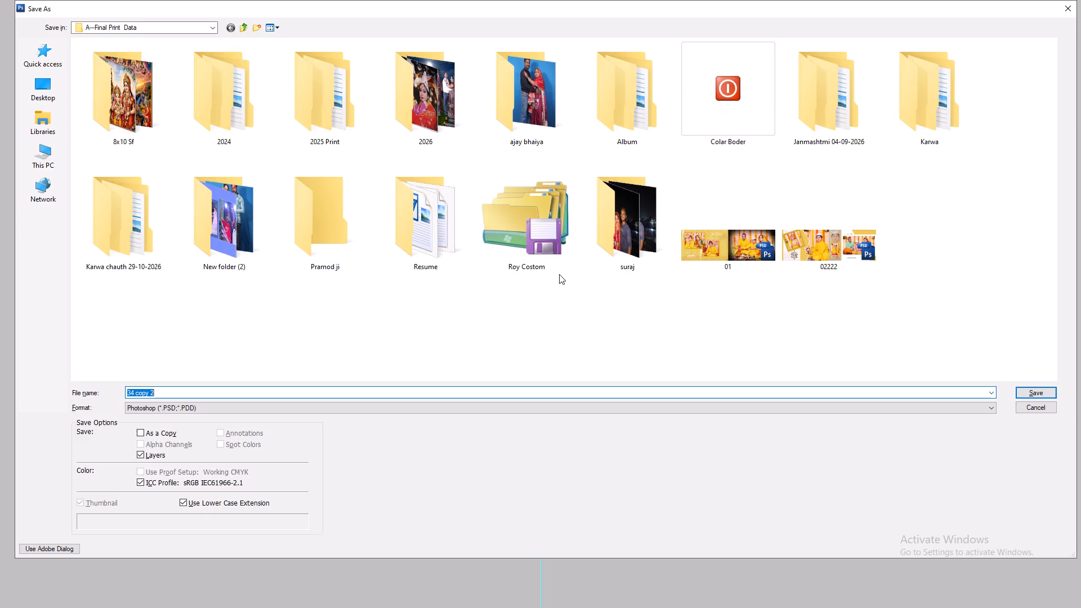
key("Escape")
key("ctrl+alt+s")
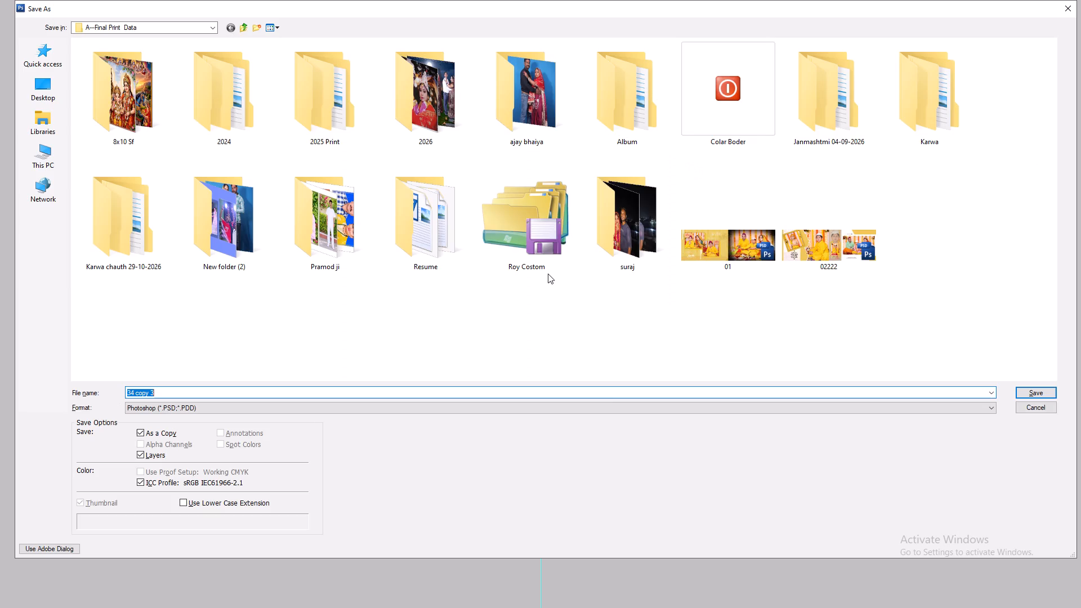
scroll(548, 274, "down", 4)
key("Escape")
Duplicate the completed spread document.
key("ctrl+plus")
key("alt+i")
key("alt+d")
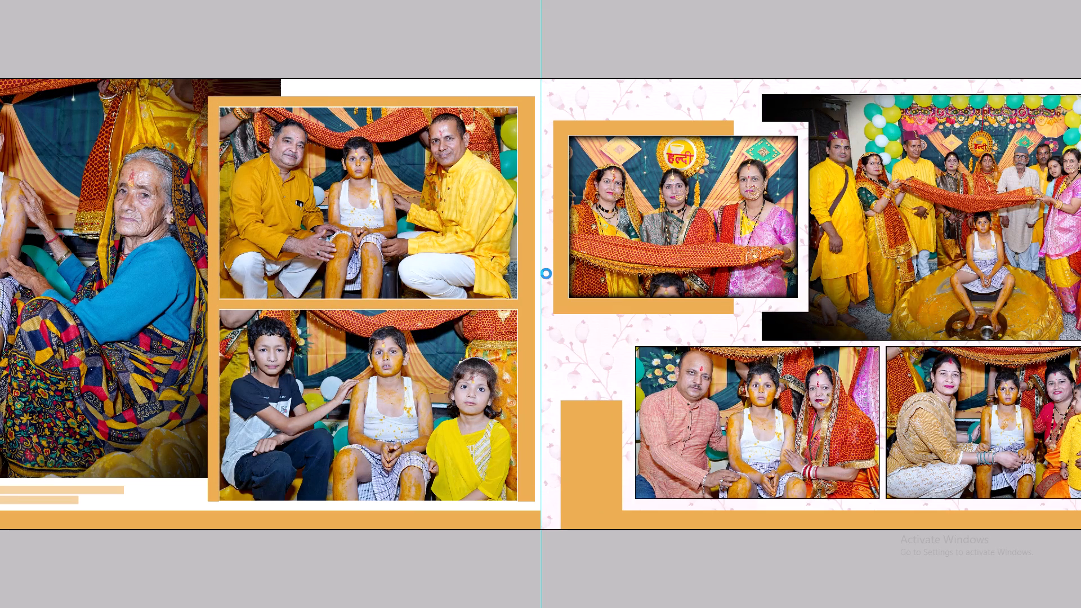
Save the spread as Photoshop file 04 in the Psd Infinty folder on the Album Seet (F:) drive.
key("ctrl+alt+s")
left_click(35, 93)
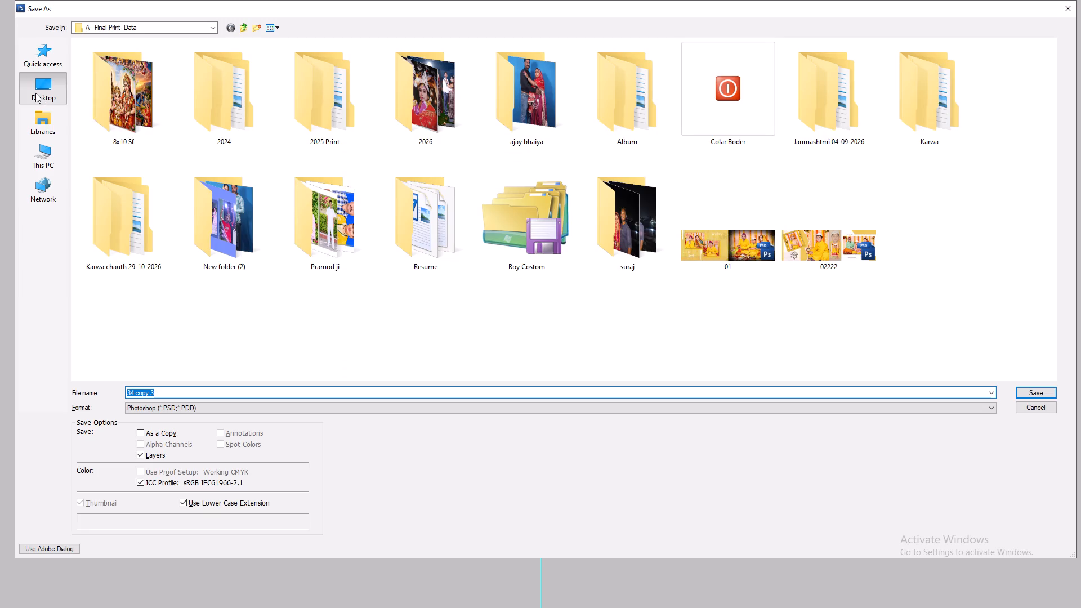
left_click(41, 158)
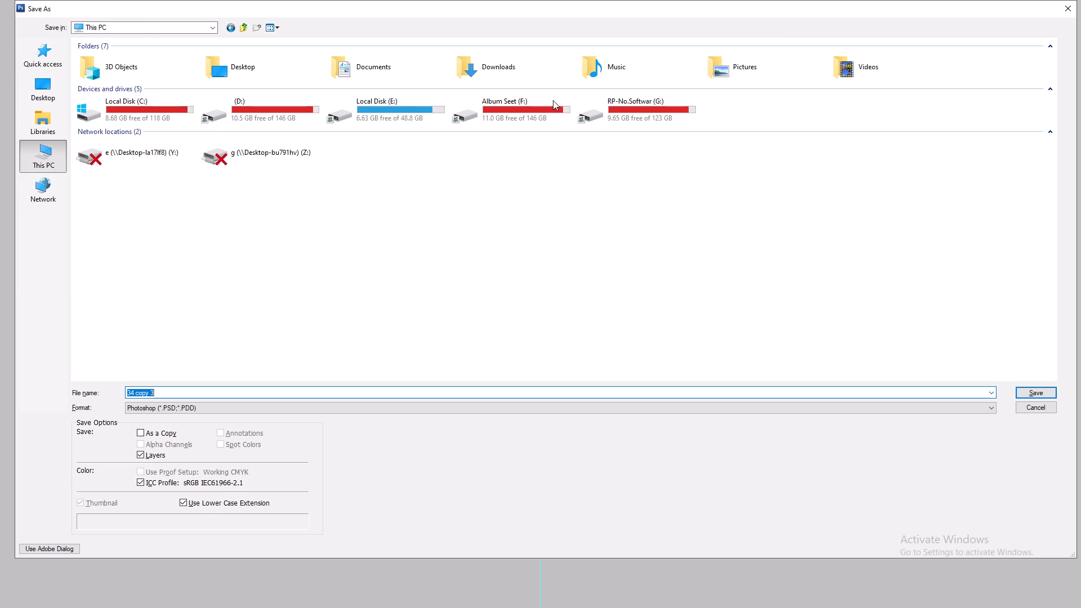
left_click(553, 100)
double_click(540, 101)
scroll(604, 230, "down", 2)
scroll(615, 268, "up", 2)
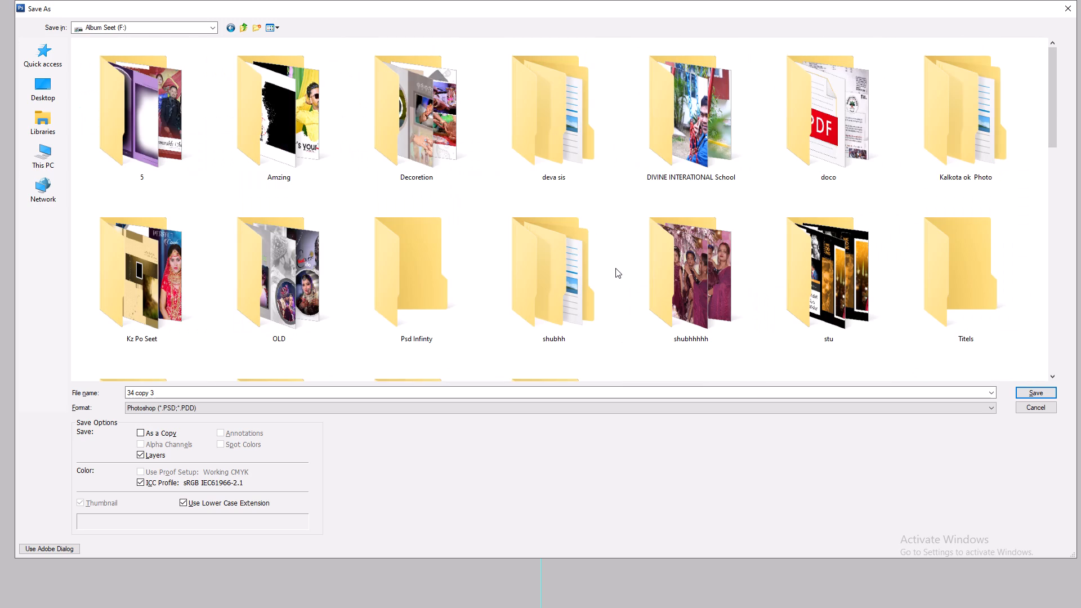
triple_click(412, 261)
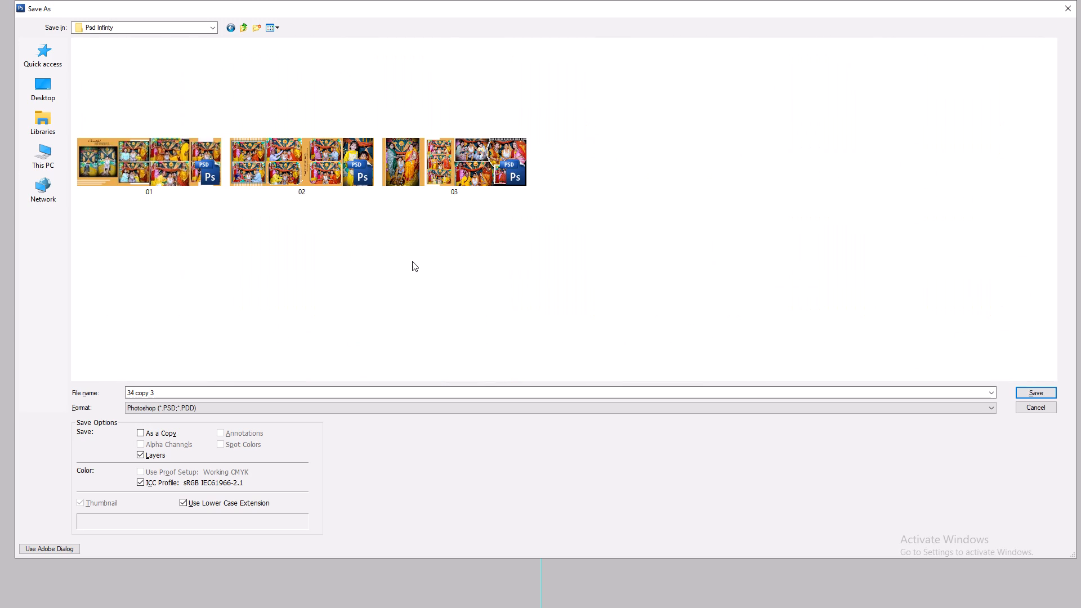
left_click(412, 261)
key("alt+n")
type("04")
key("Return")
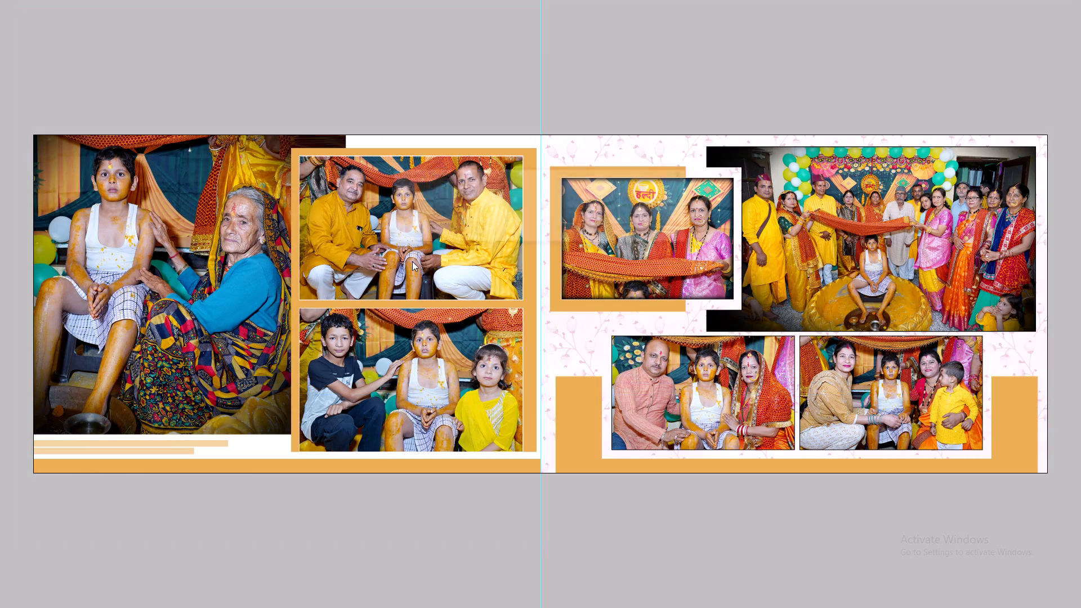
Finish saving spread 04, close it, and close the other open copy of the spread without saving it.
key("Return")
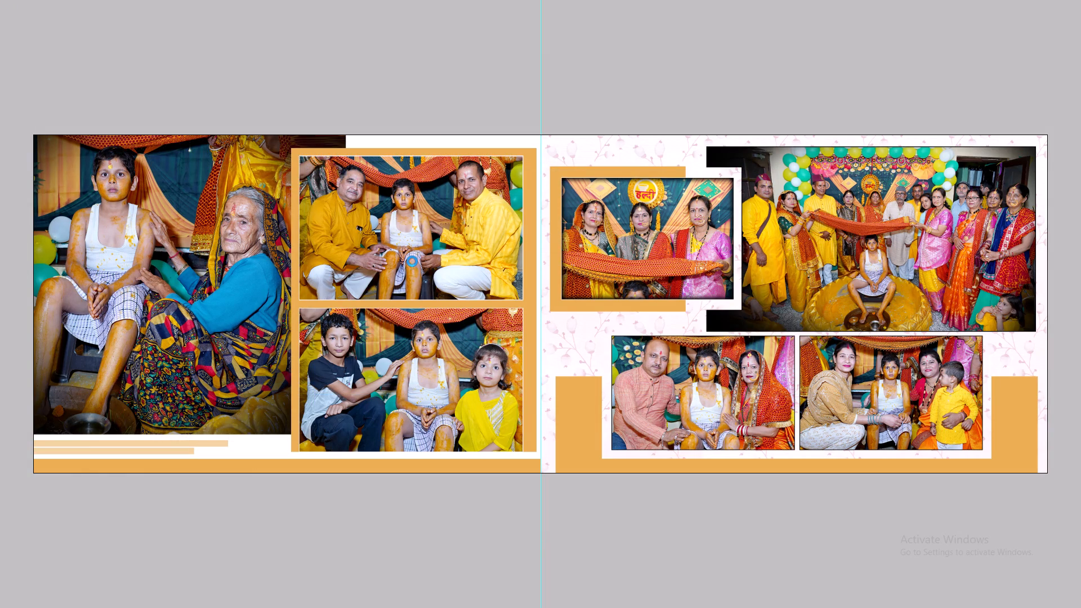
key("ctrl+w")
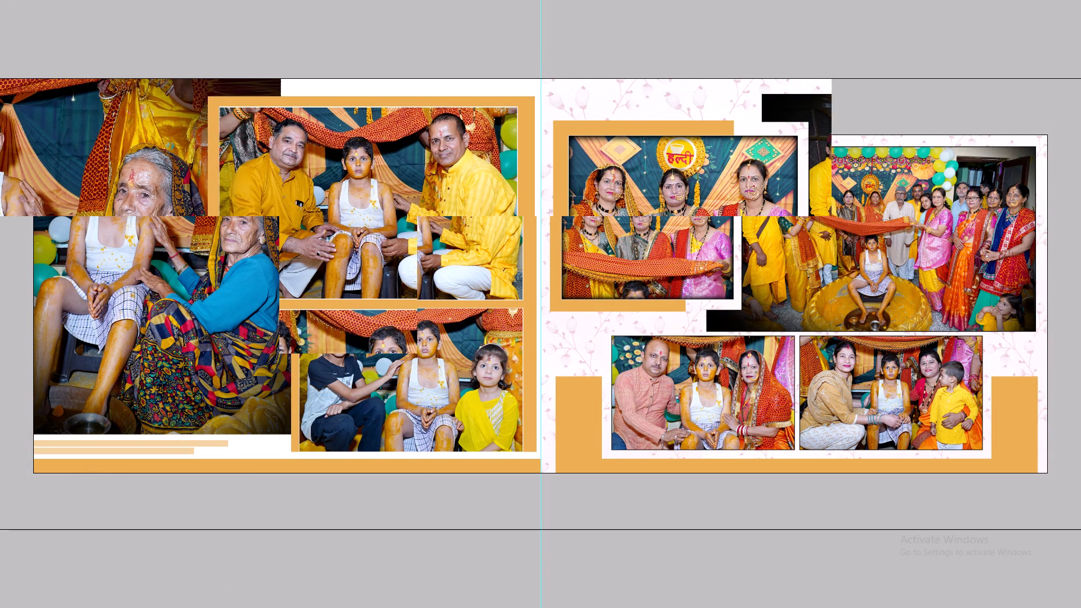
key("Tab")
key("Tab")
key("ctrl+w")
key("Tab")
key("Return")
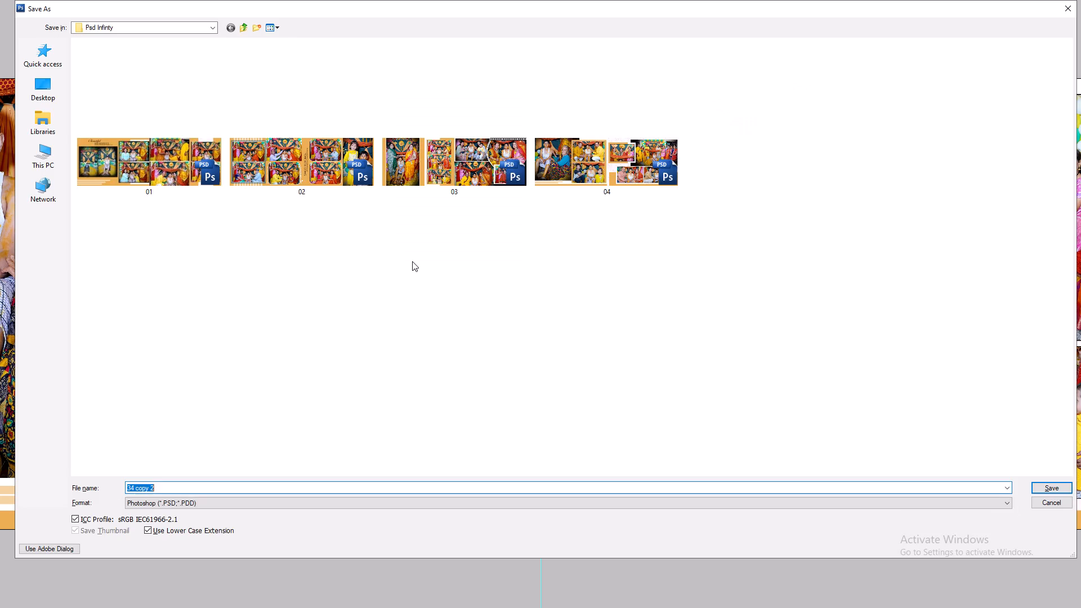
key("Escape")
key("ctrl+w")
key("Tab")
key("Return")
Close the other open spread, the one with the circular photo and black film-strip edge.
key("ctrl+0")
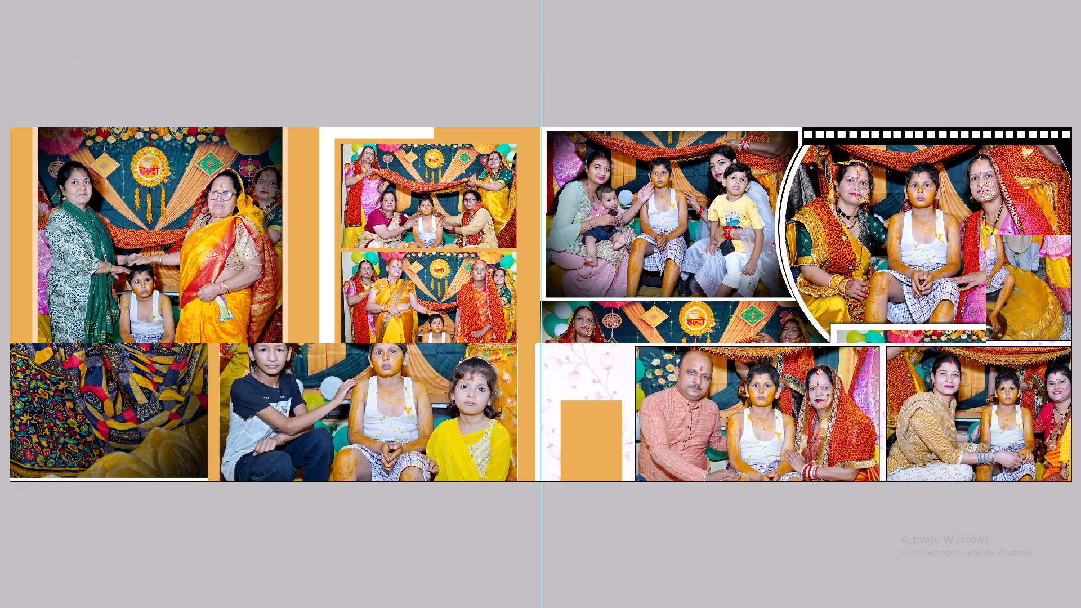
key("ctrl+w")
key("Tab")
key("Tab")
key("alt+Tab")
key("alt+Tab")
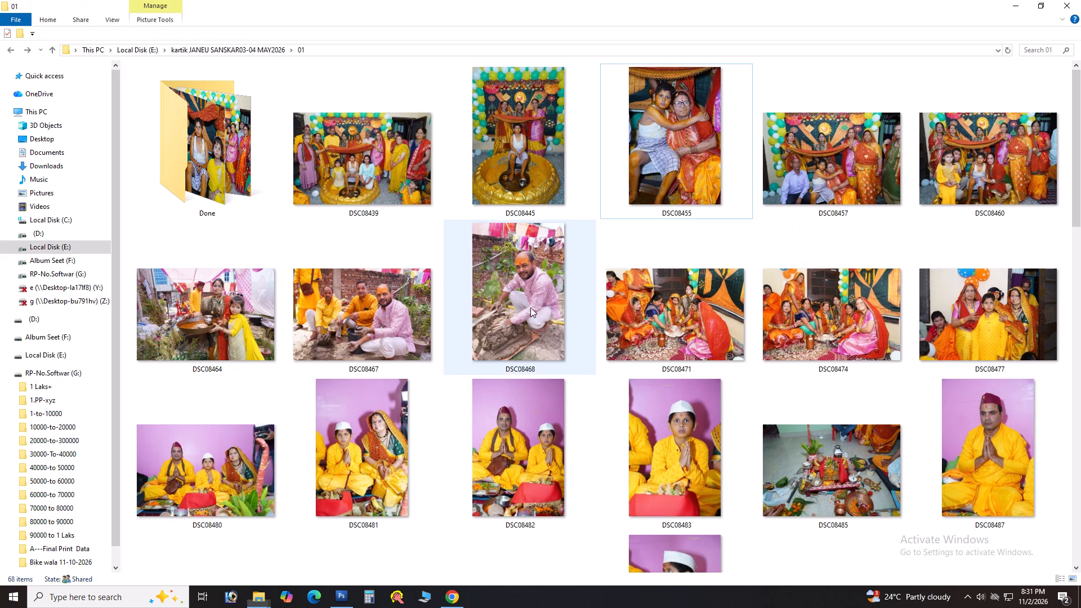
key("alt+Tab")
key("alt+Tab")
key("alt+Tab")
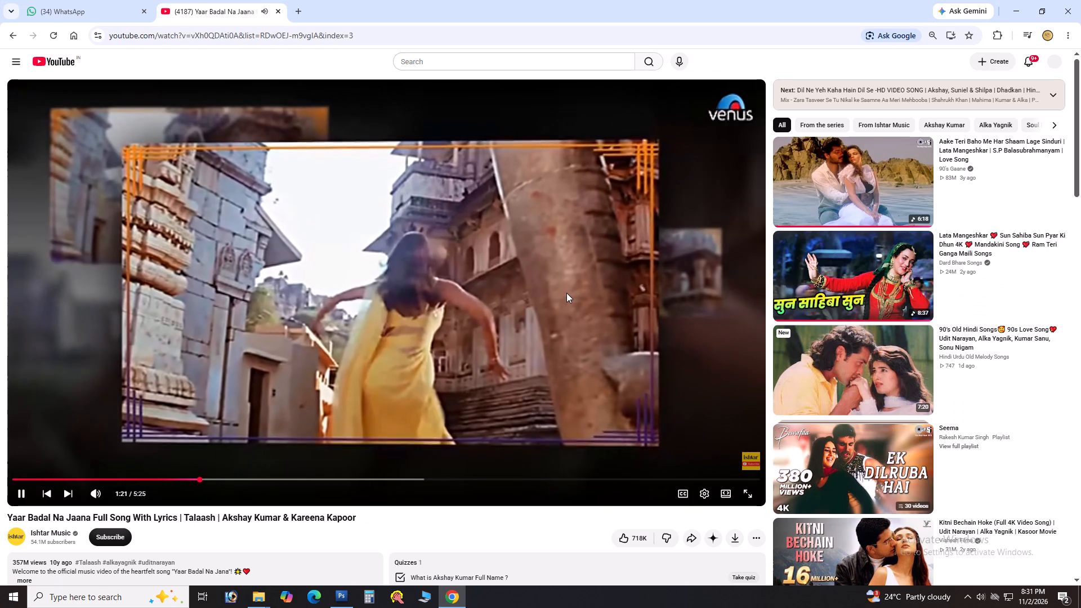